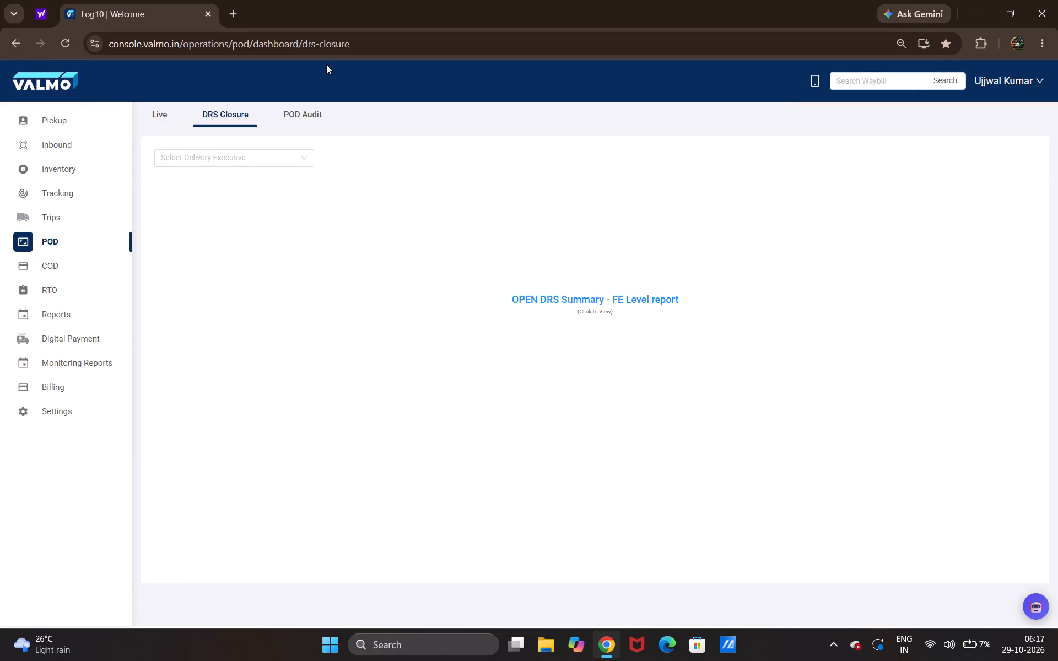
# Close the DRS Closure tab and reopen the Log10 console in a new browser tab.
pyautogui.click(202, 8)
pyautogui.click(204, 12)
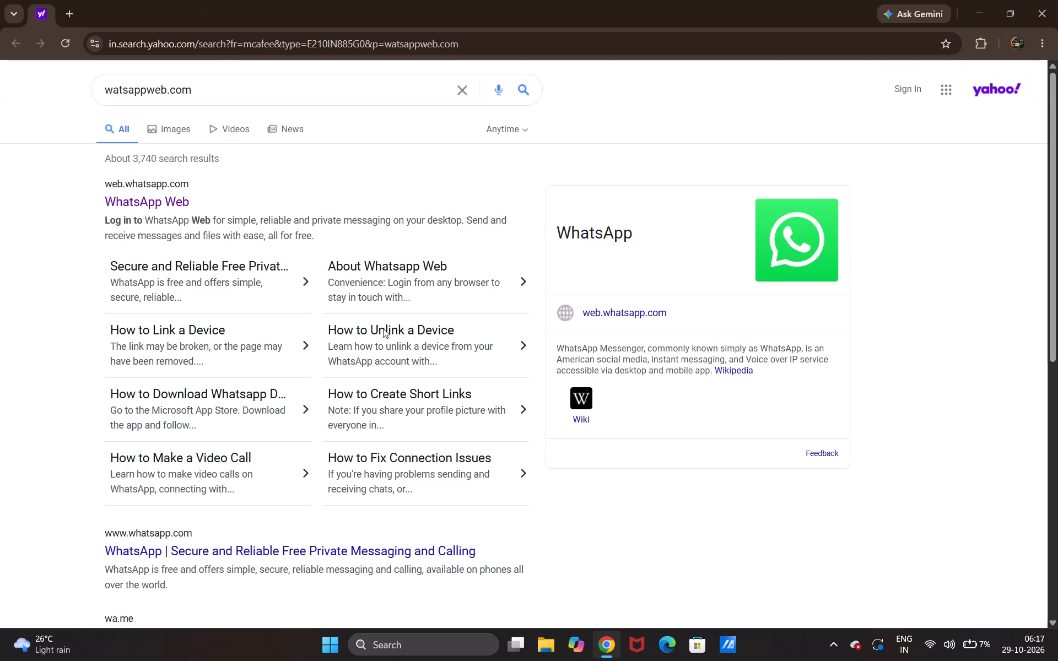
pyautogui.click(69, 8)
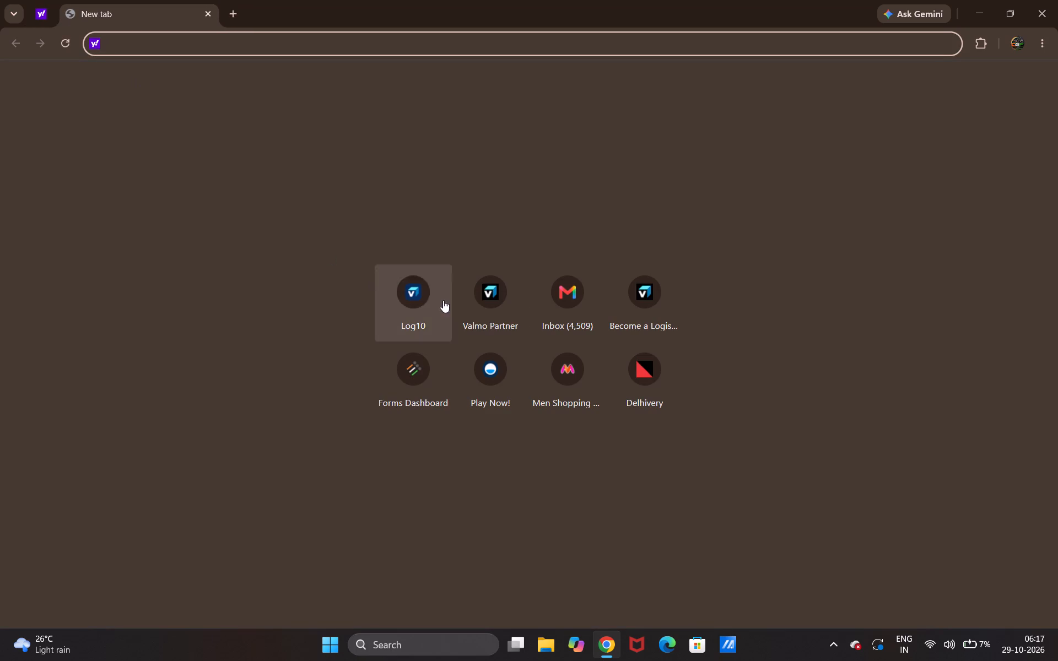
pyautogui.click(415, 290)
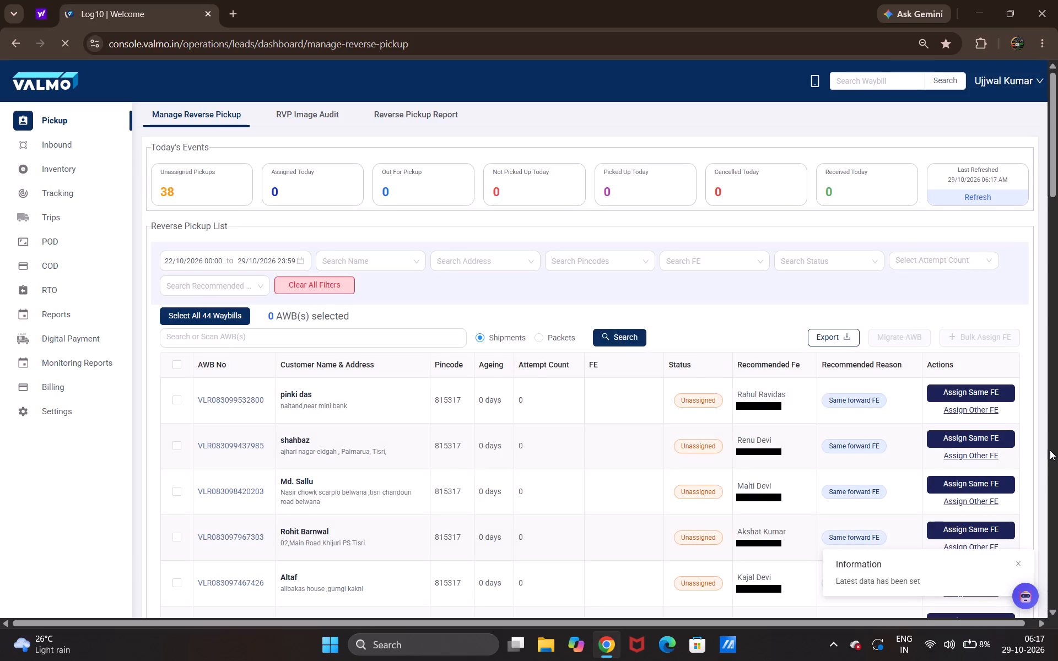
# Review the inbound trips and connection sheets in the Trips section.
pyautogui.click(46, 216)
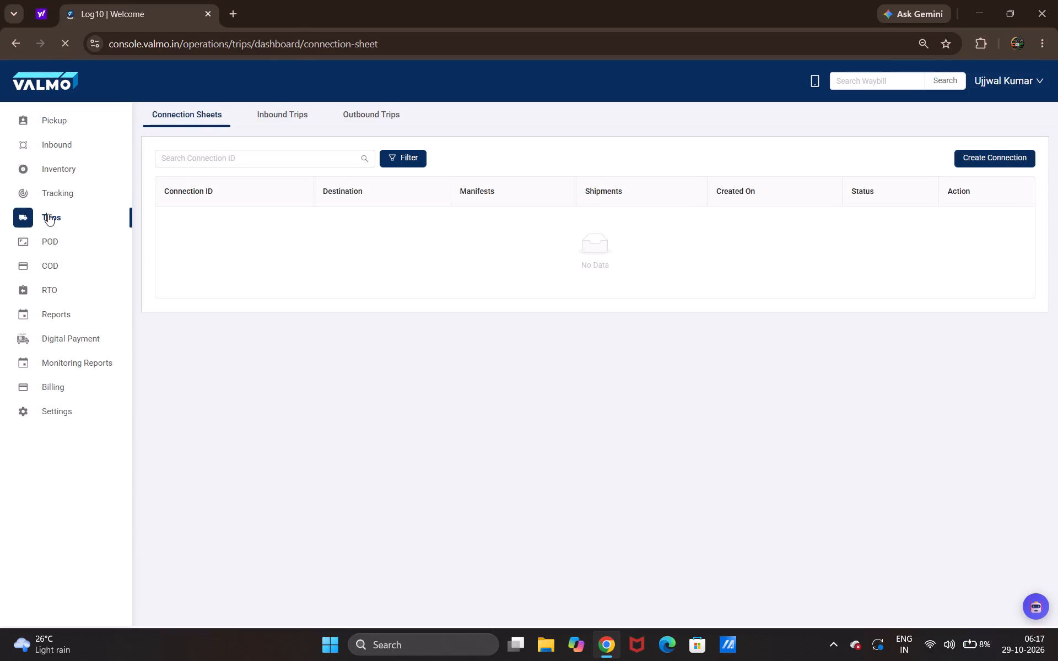
pyautogui.click(279, 116)
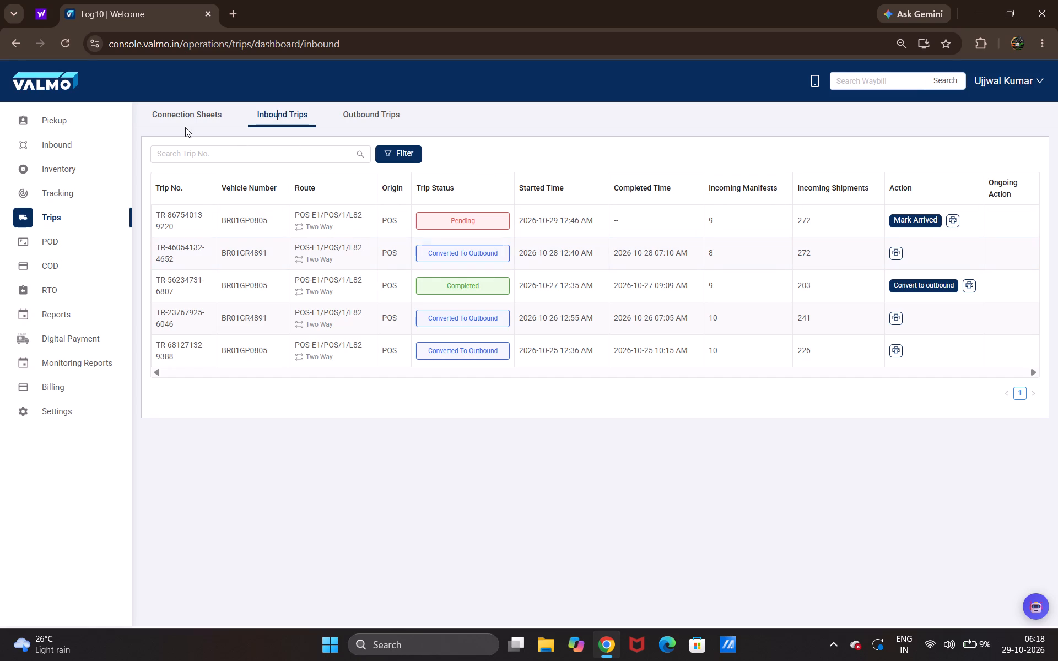
pyautogui.click(189, 113)
# Examine the reverse pickup list in the Pickup section.
pyautogui.click(56, 121)
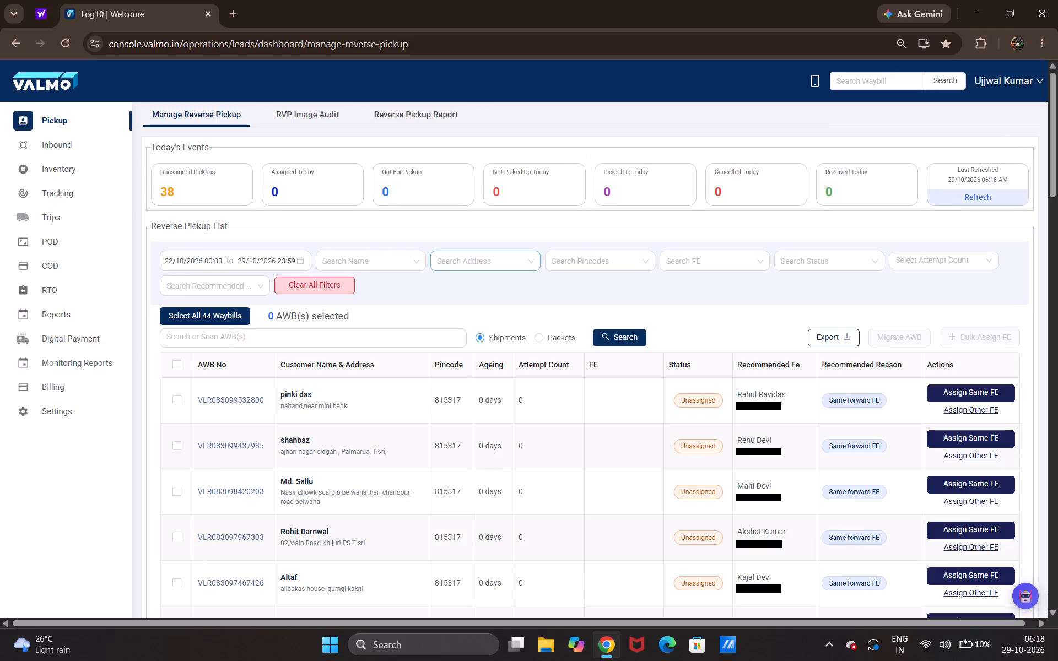
pyautogui.scroll(-2, 366, 258)
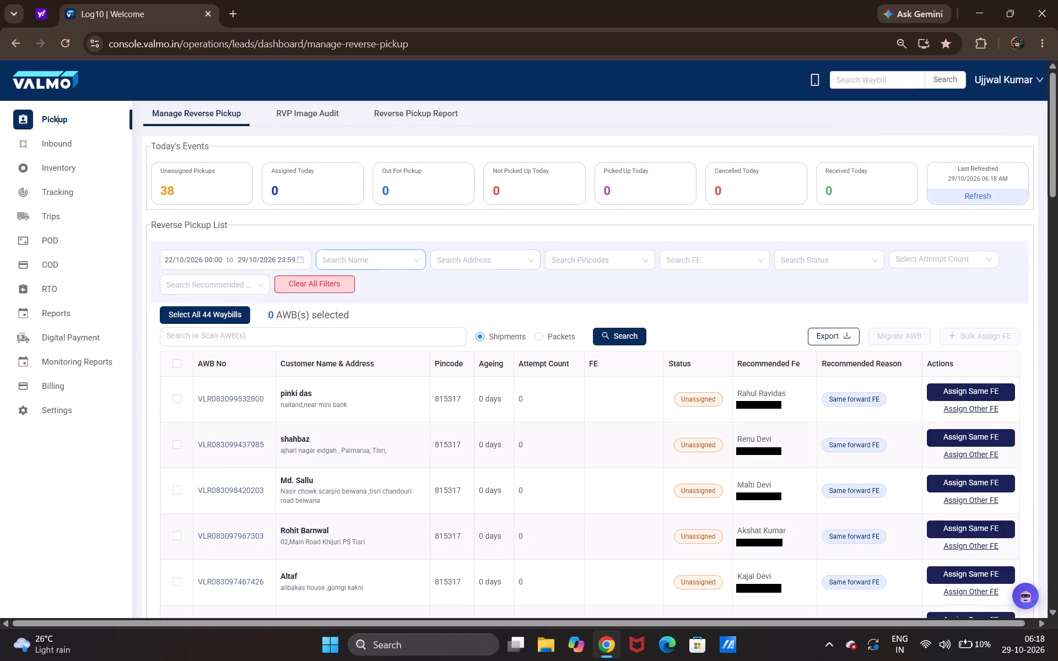
pyautogui.scroll(-3, 366, 258)
pyautogui.scroll(7, 366, 258)
pyautogui.scroll(-7, 366, 257)
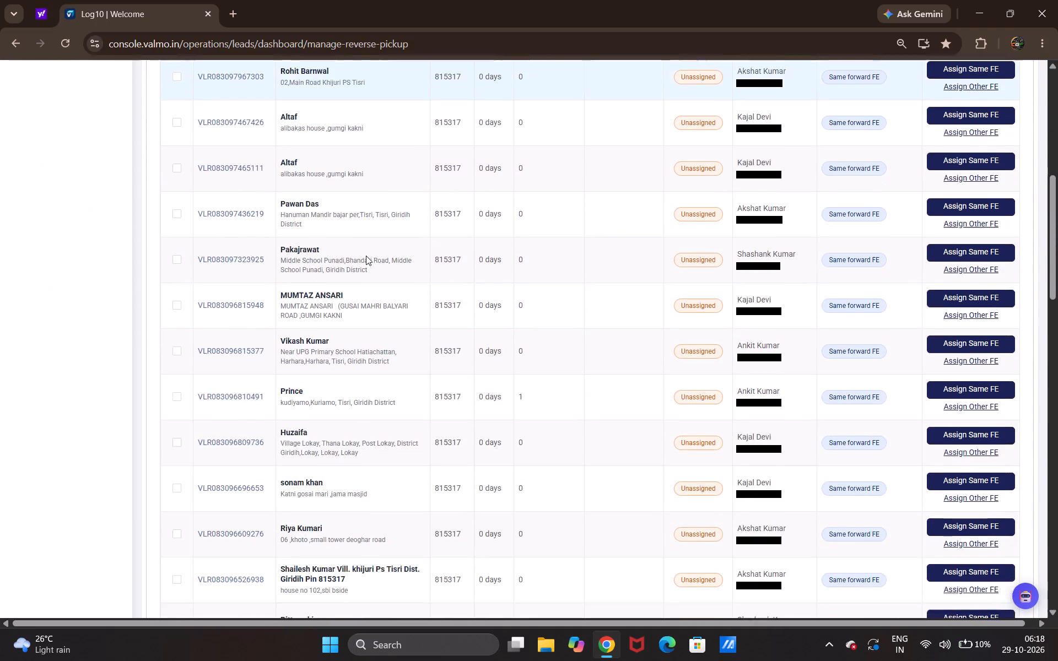
pyautogui.scroll(7, 349, 252)
# Look through the pages of pending RTO waybills in the RTO section, ending back at the first page.
pyautogui.click(60, 291)
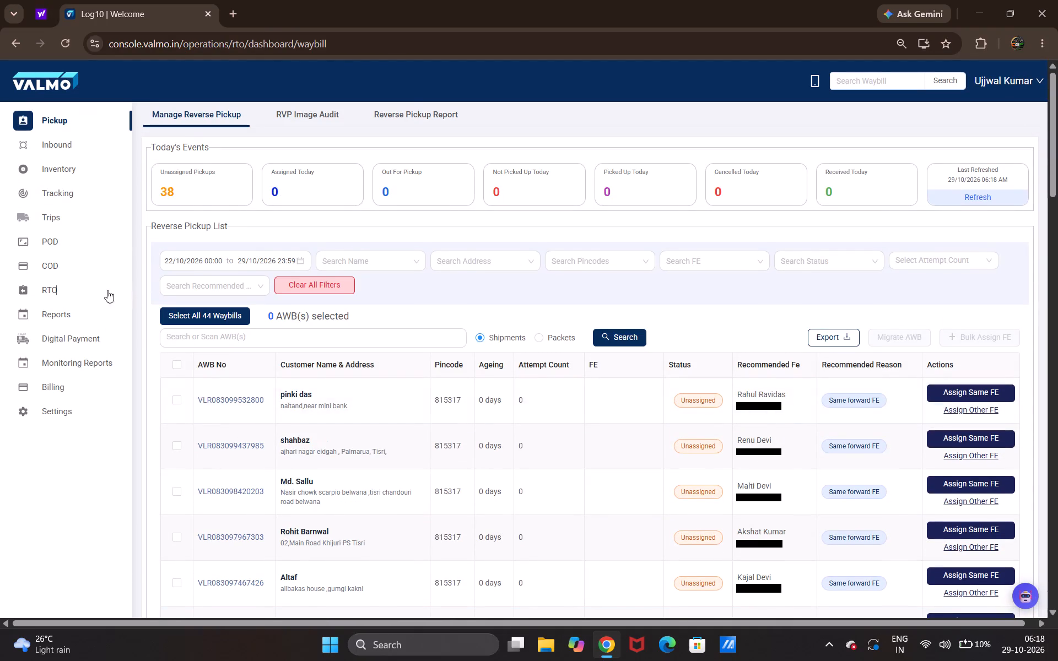
pyautogui.click(272, 283)
pyautogui.click(606, 394)
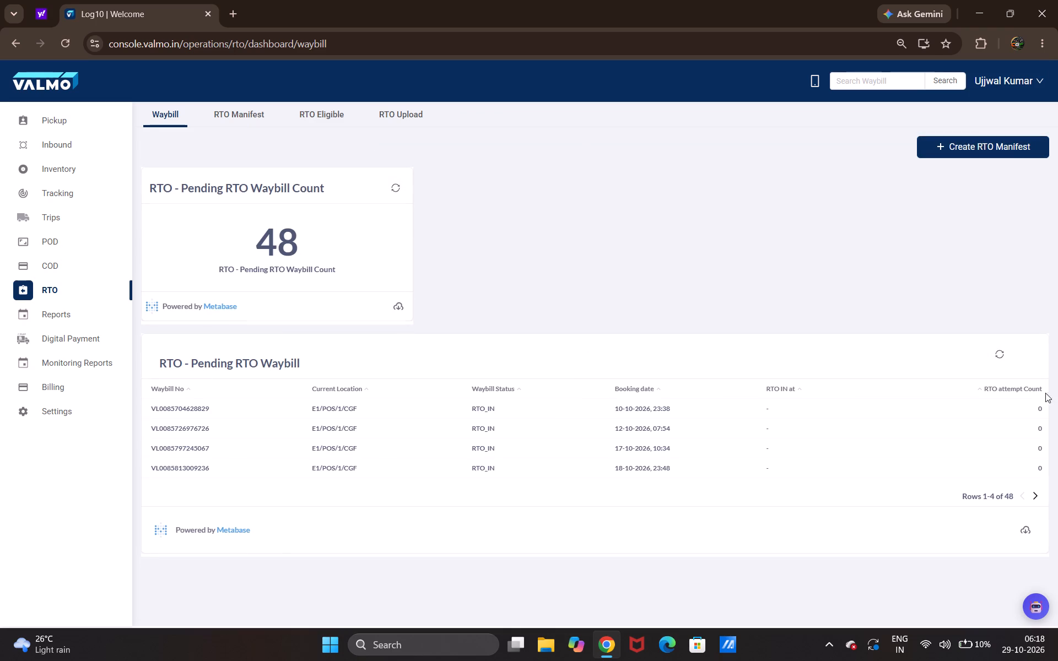
pyautogui.scroll(-5, 498, 428)
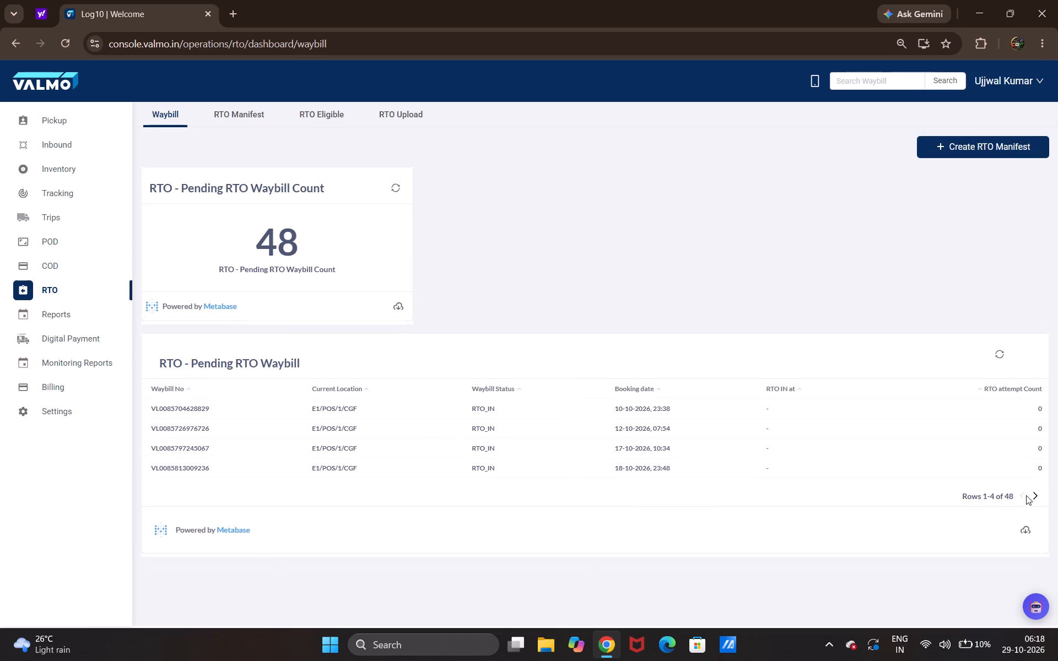
pyautogui.click(1037, 497)
pyautogui.doubleClick(1037, 497)
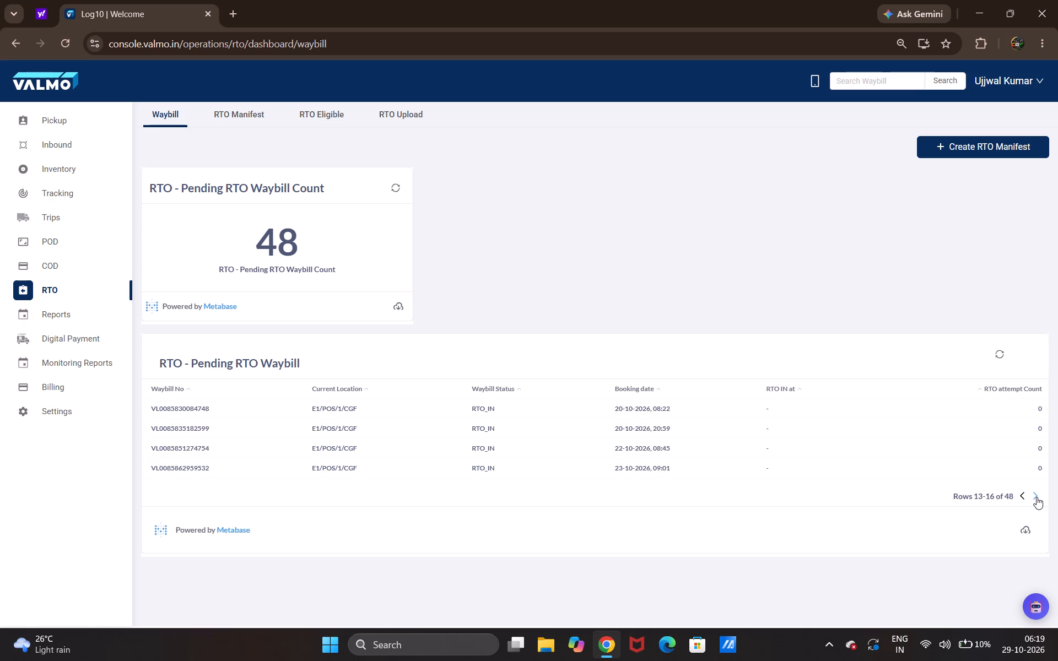
pyautogui.click(1037, 497)
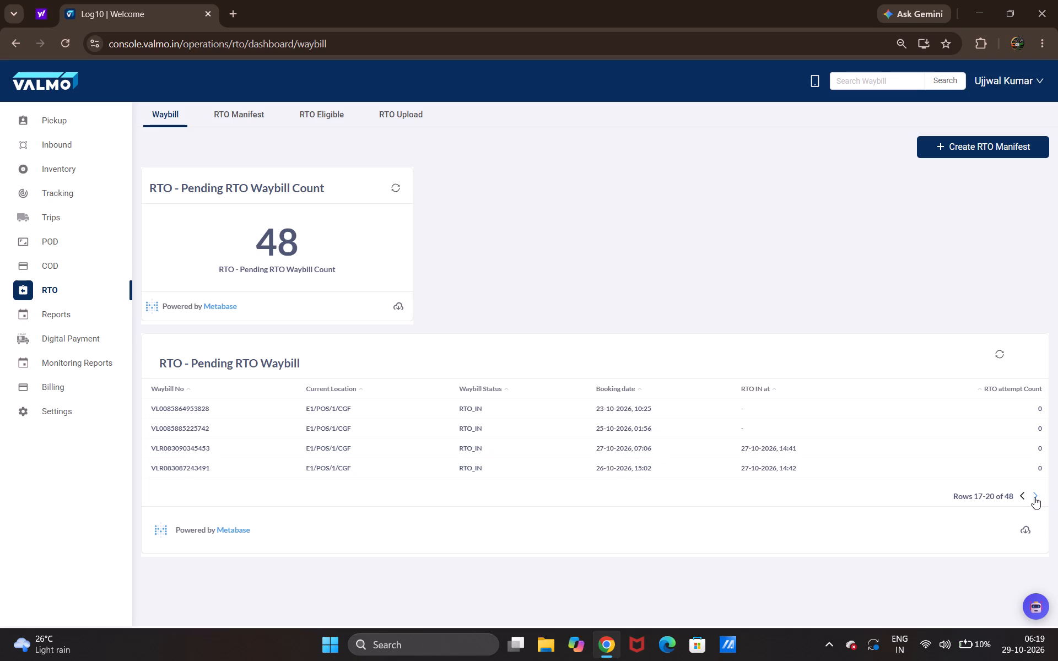
pyautogui.click(1022, 497)
pyautogui.click(1022, 497)
pyautogui.click(1022, 497)
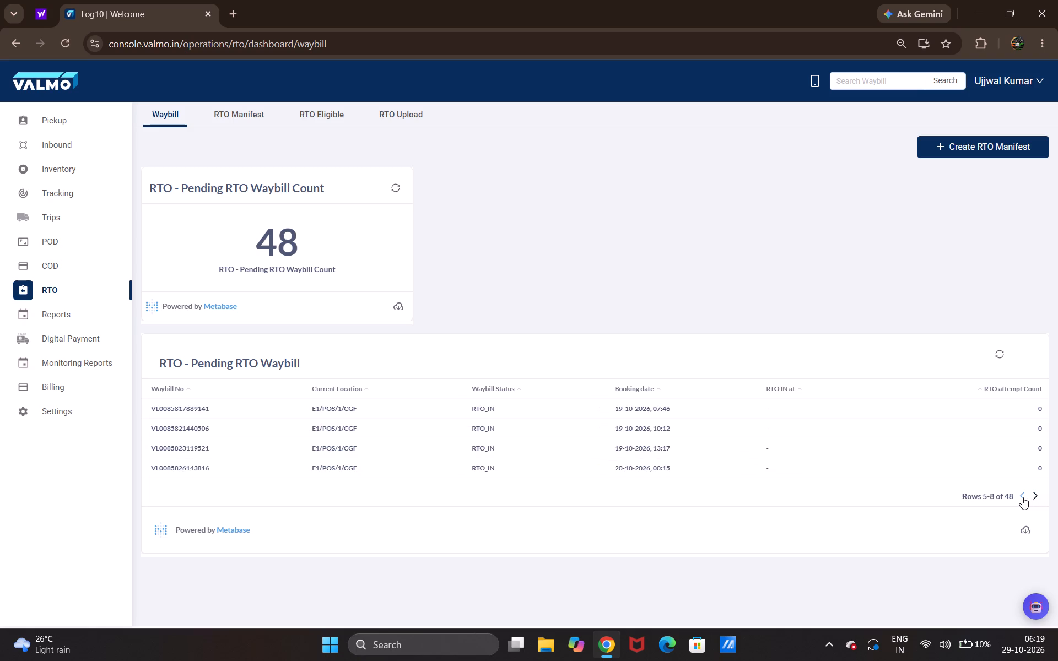
pyautogui.tripleClick(1022, 497)
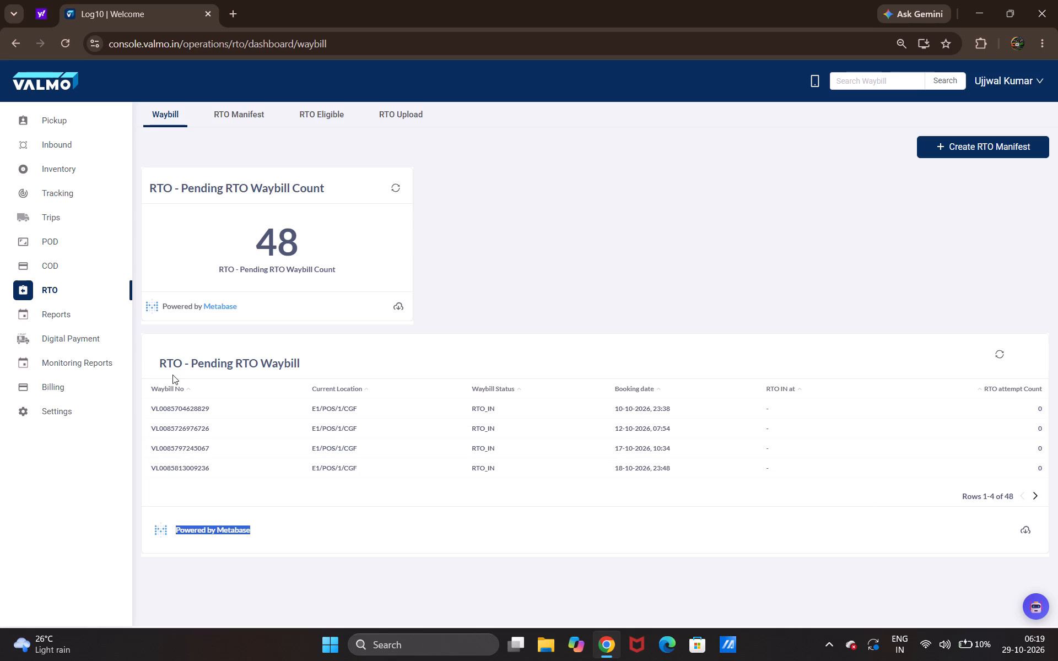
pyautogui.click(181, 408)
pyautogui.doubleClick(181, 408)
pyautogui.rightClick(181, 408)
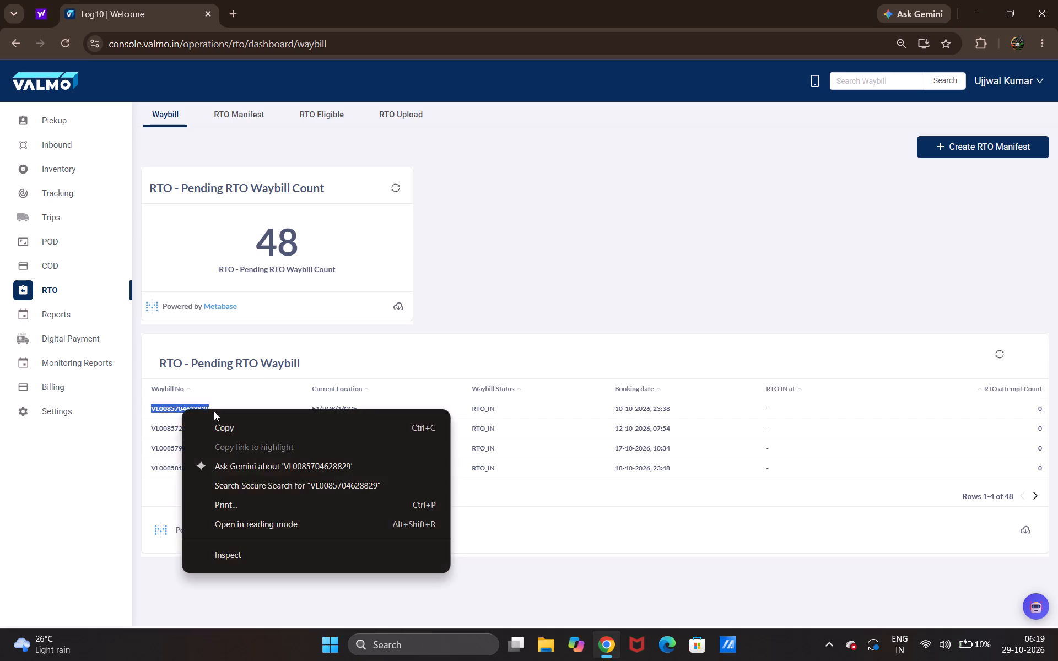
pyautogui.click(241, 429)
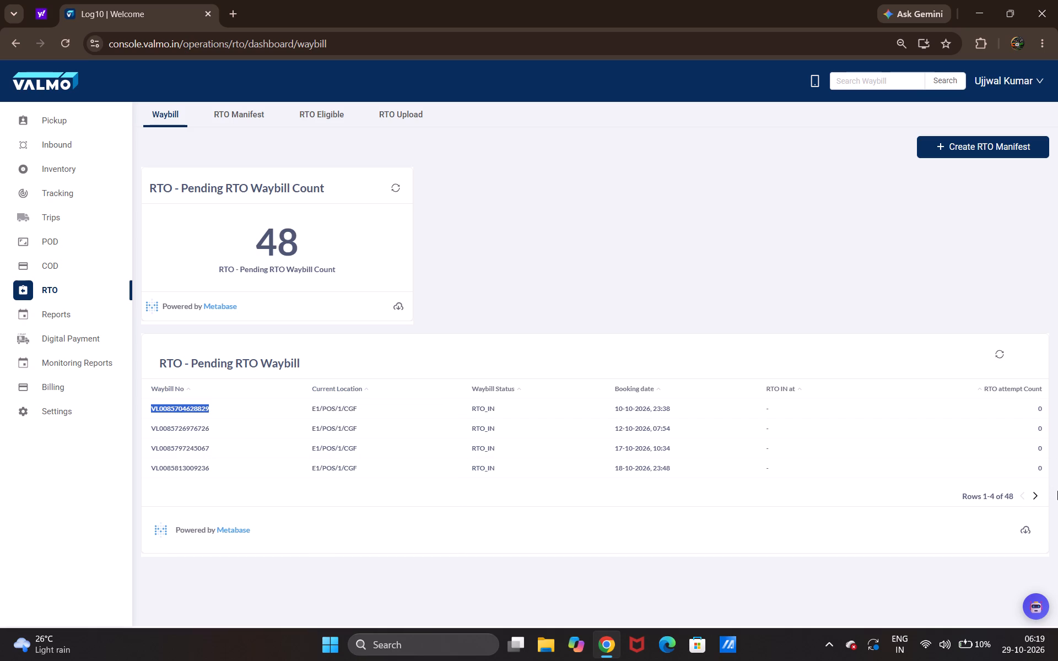
pyautogui.click(1037, 497)
pyautogui.click(1037, 497)
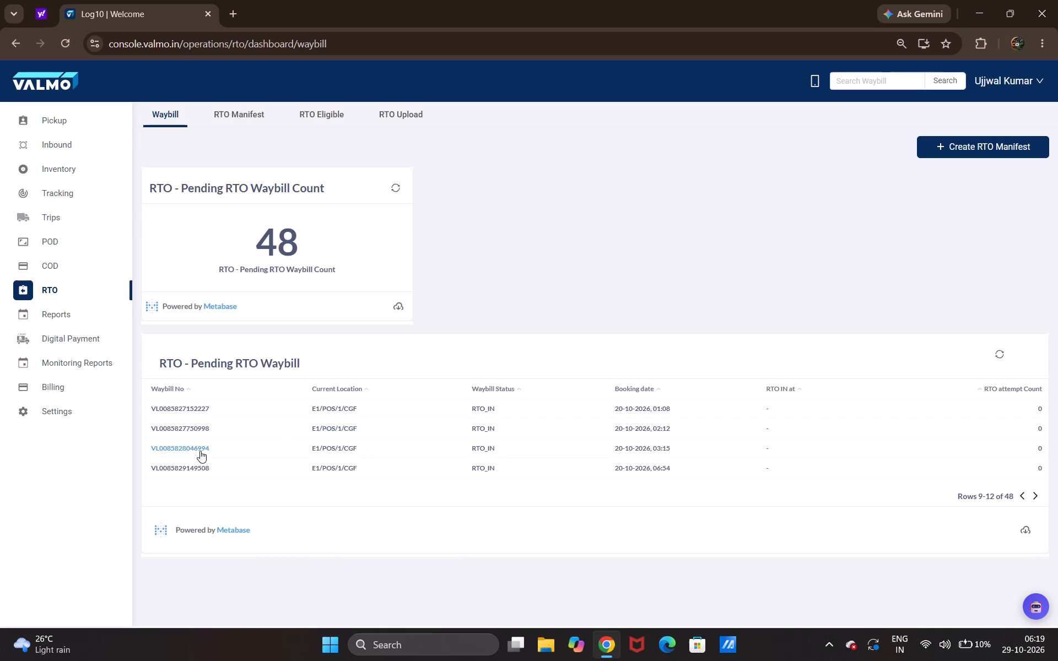
pyautogui.doubleClick(200, 446)
pyautogui.rightClick(197, 446)
pyautogui.click(246, 467)
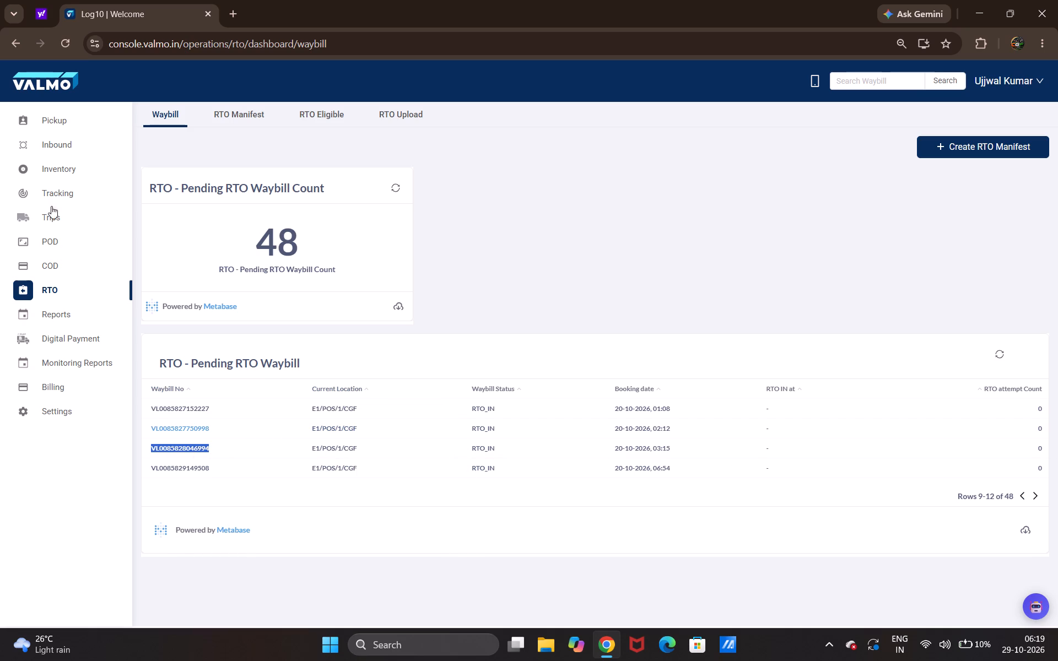
pyautogui.click(57, 195)
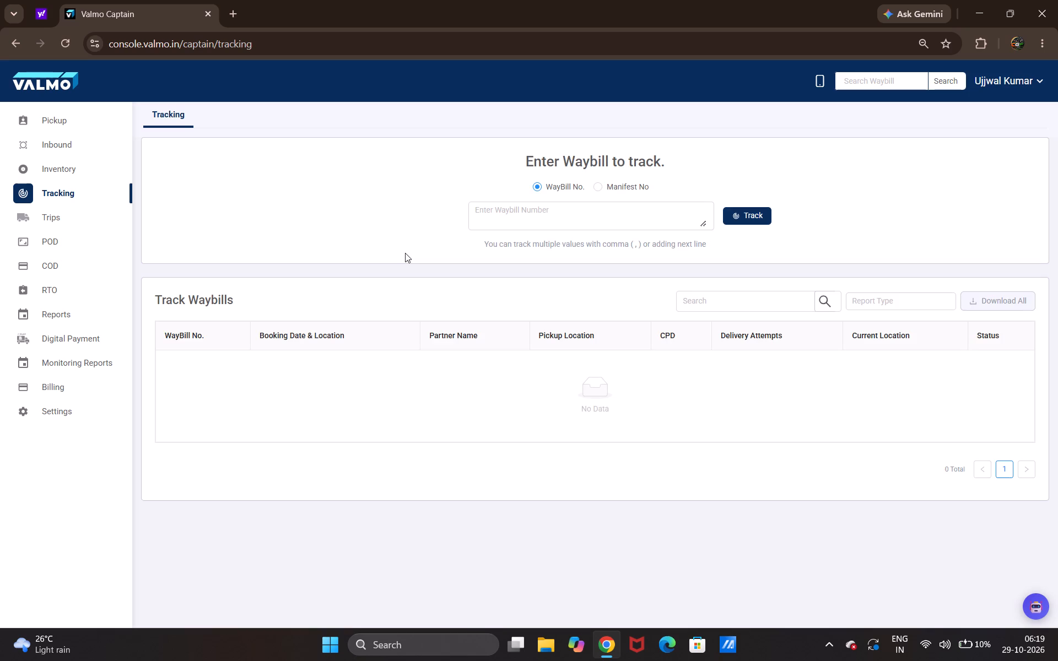
pyautogui.rightClick(548, 213)
pyautogui.click(602, 374)
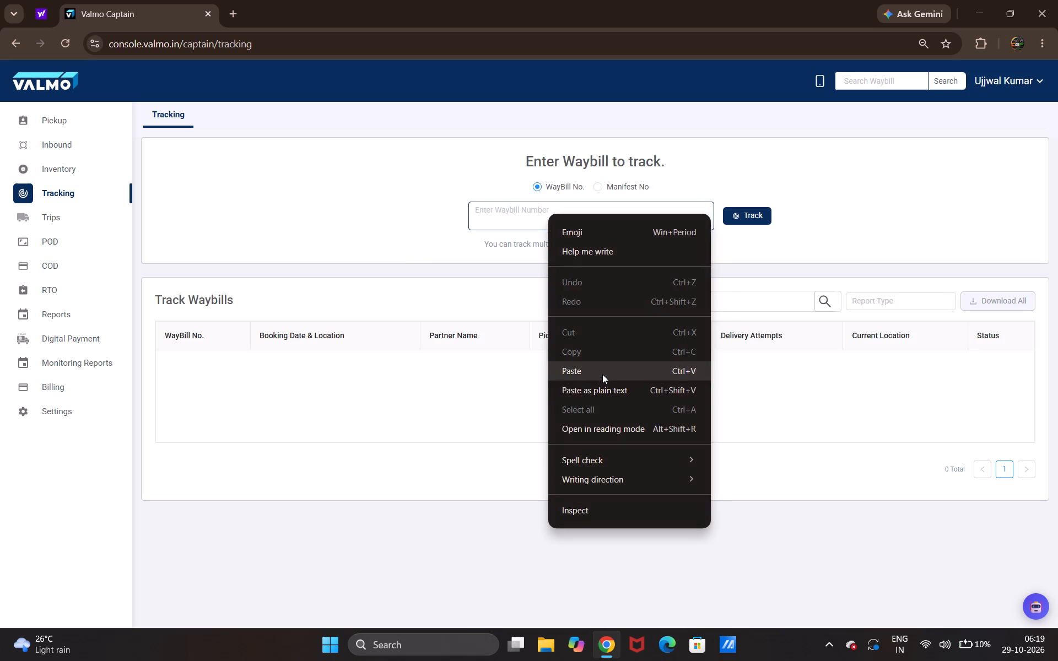
pyautogui.click(743, 216)
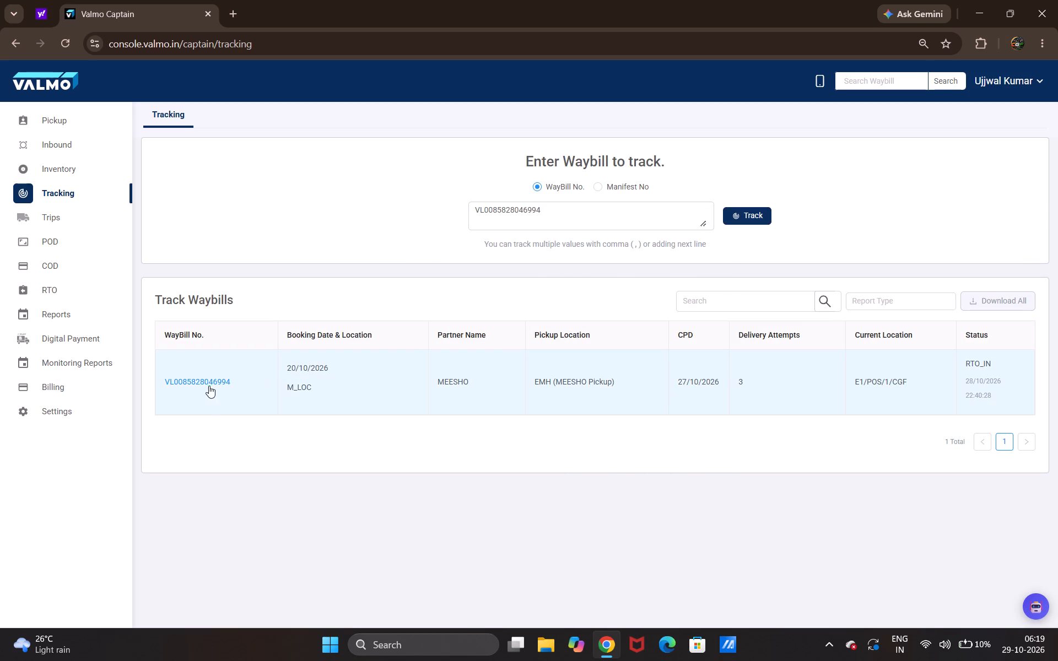
pyautogui.click(209, 377)
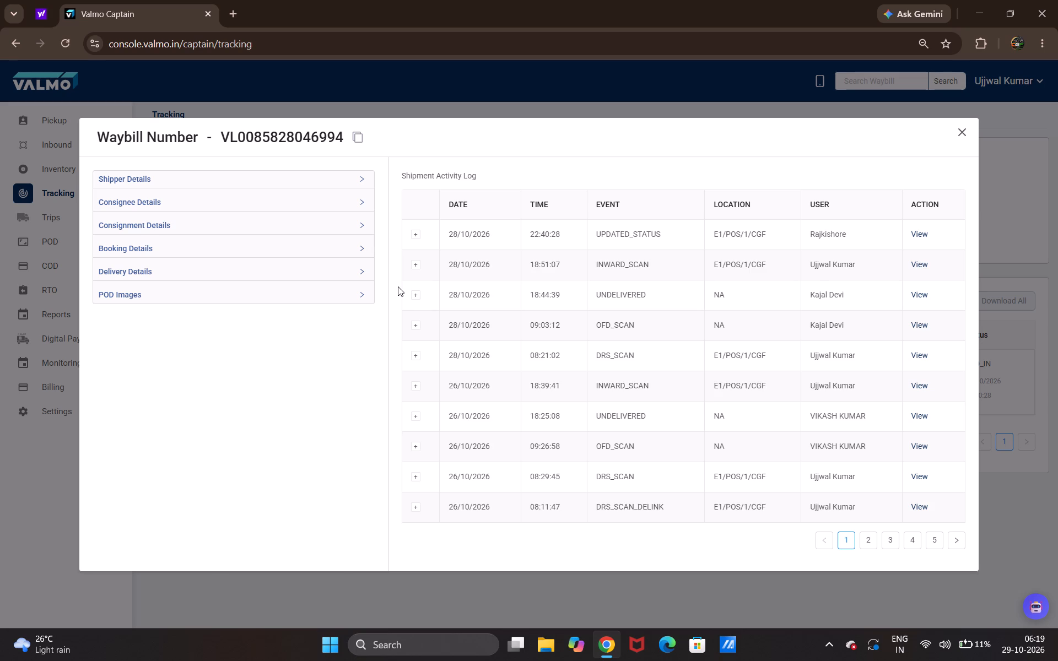
pyautogui.click(958, 127)
# Open Valmo Partner in a new browser tab and go to its Loss Management page.
pyautogui.click(236, 7)
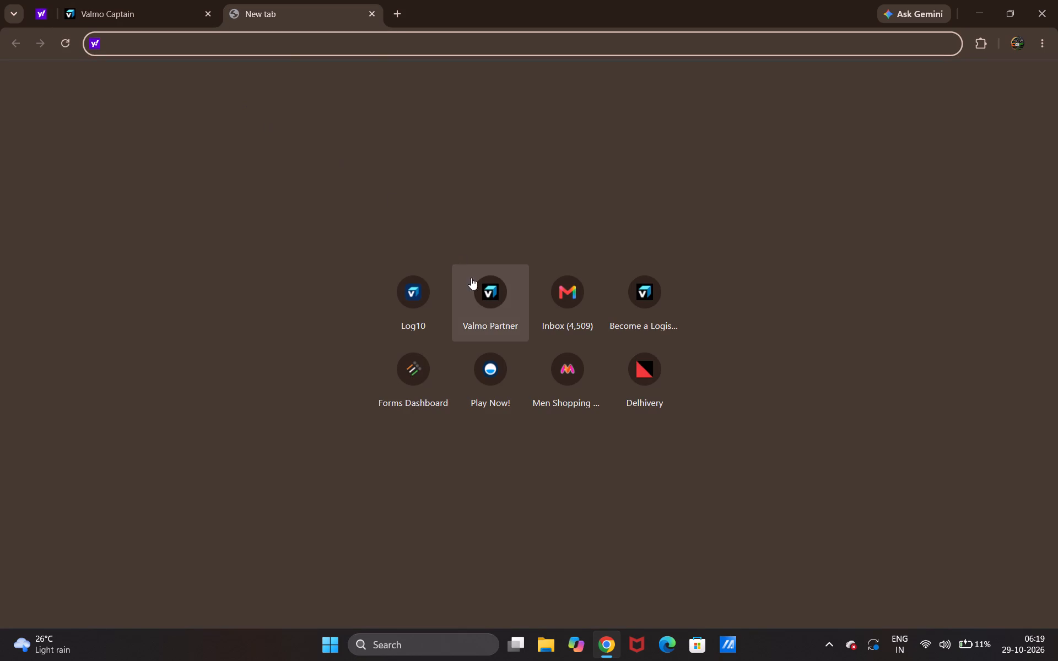
pyautogui.click(504, 302)
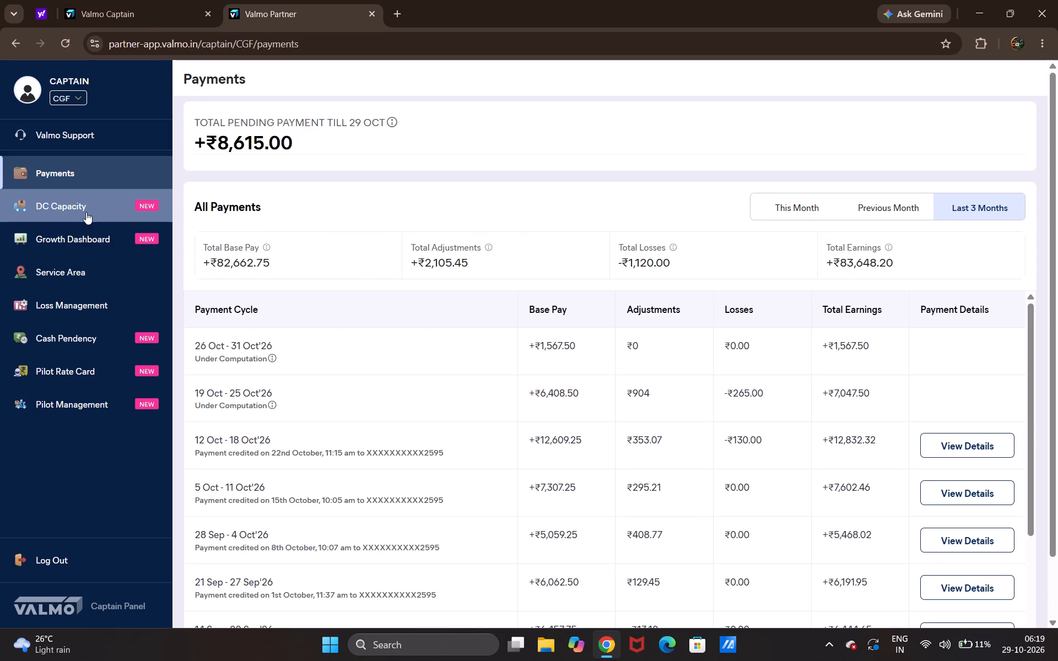
pyautogui.click(93, 211)
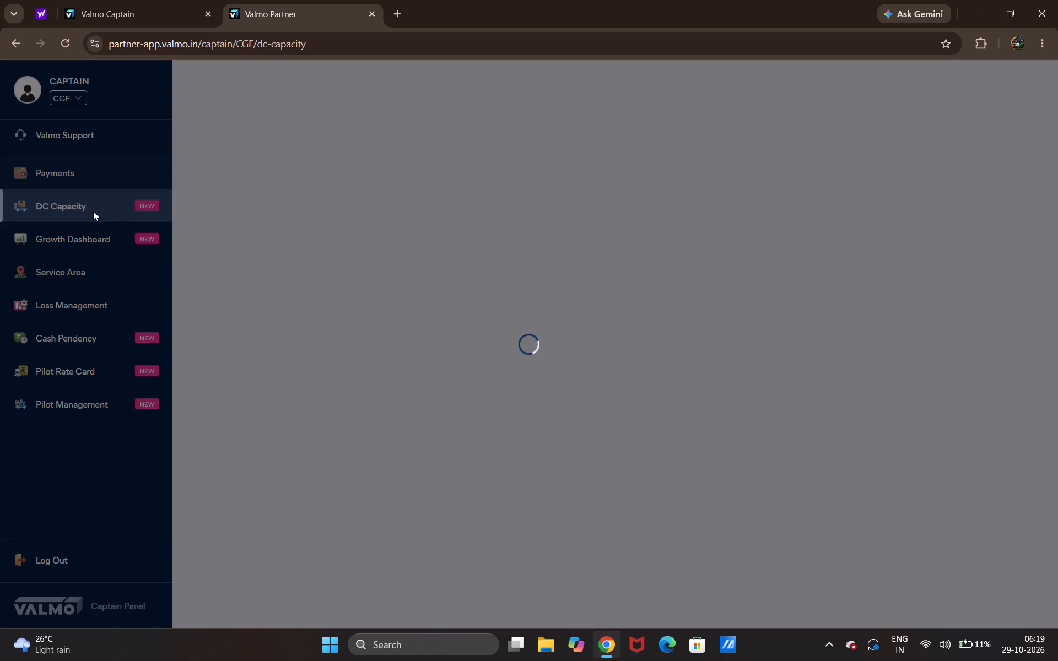
pyautogui.click(73, 297)
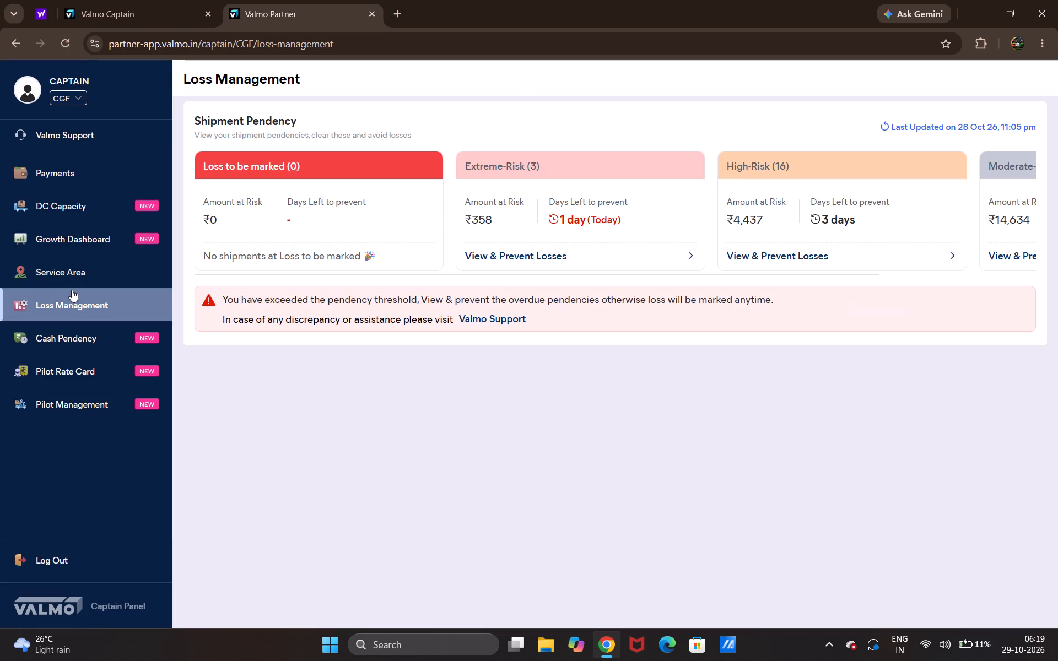
# Review the Extreme-Risk shipments, including those under Bag Received Shipment Not In Scanned.
pyautogui.click(508, 263)
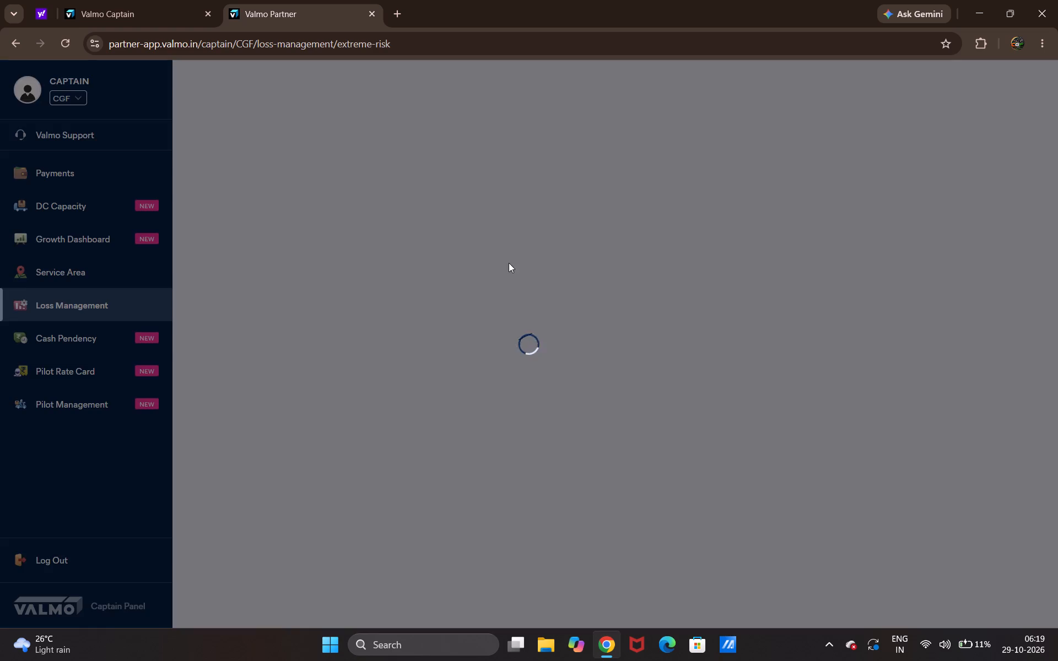
pyautogui.scroll(-5, 422, 335)
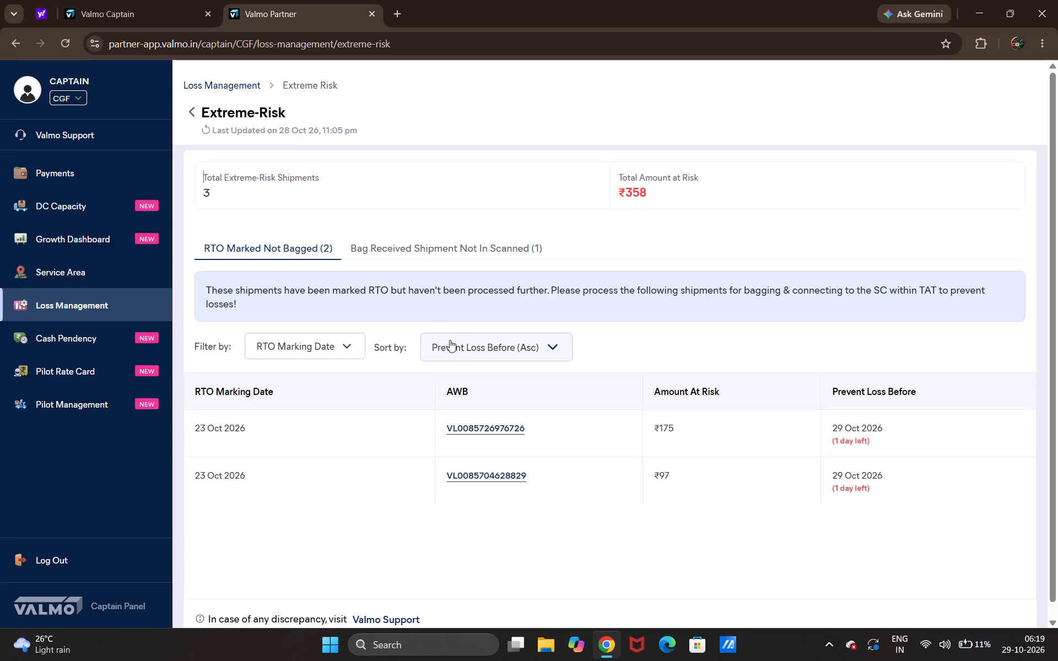
pyautogui.click(451, 248)
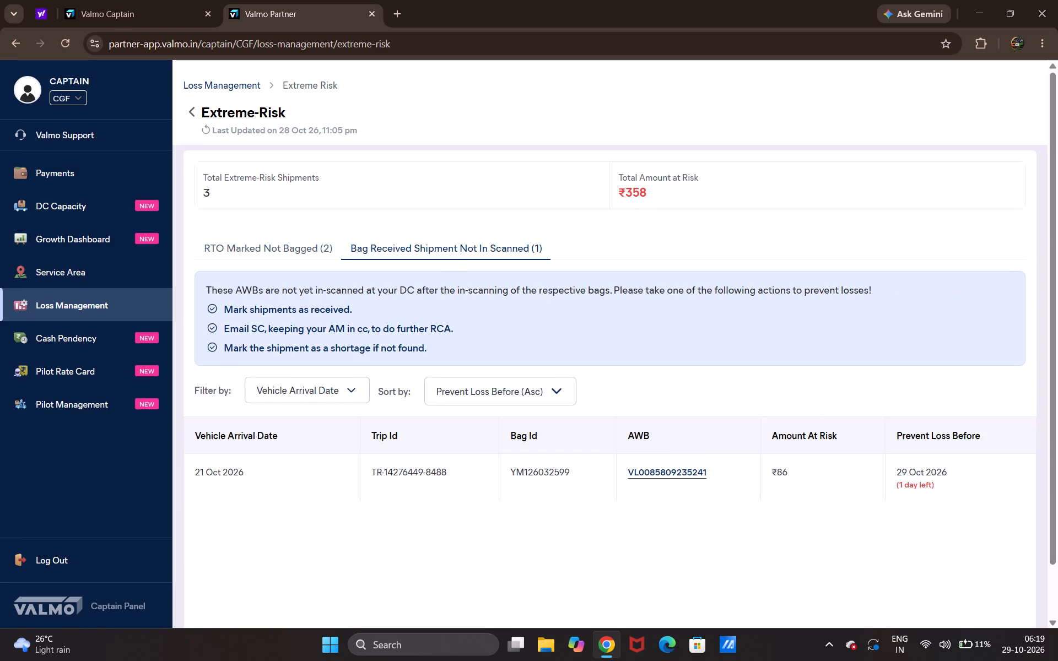
pyautogui.scroll(-1, 447, 305)
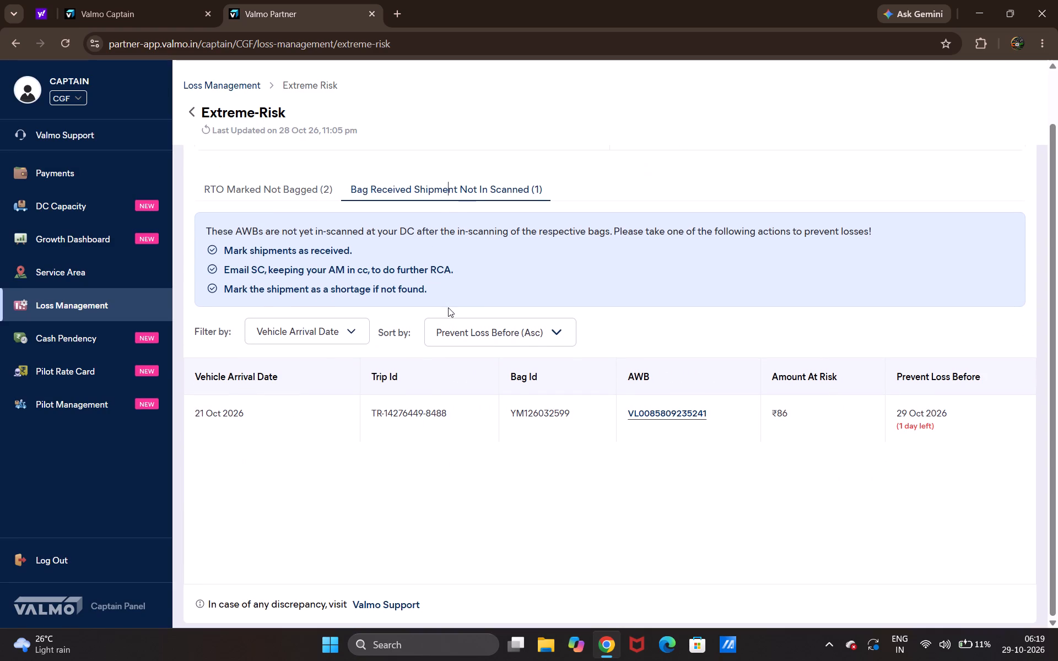
pyautogui.click(637, 413)
pyautogui.click(639, 413)
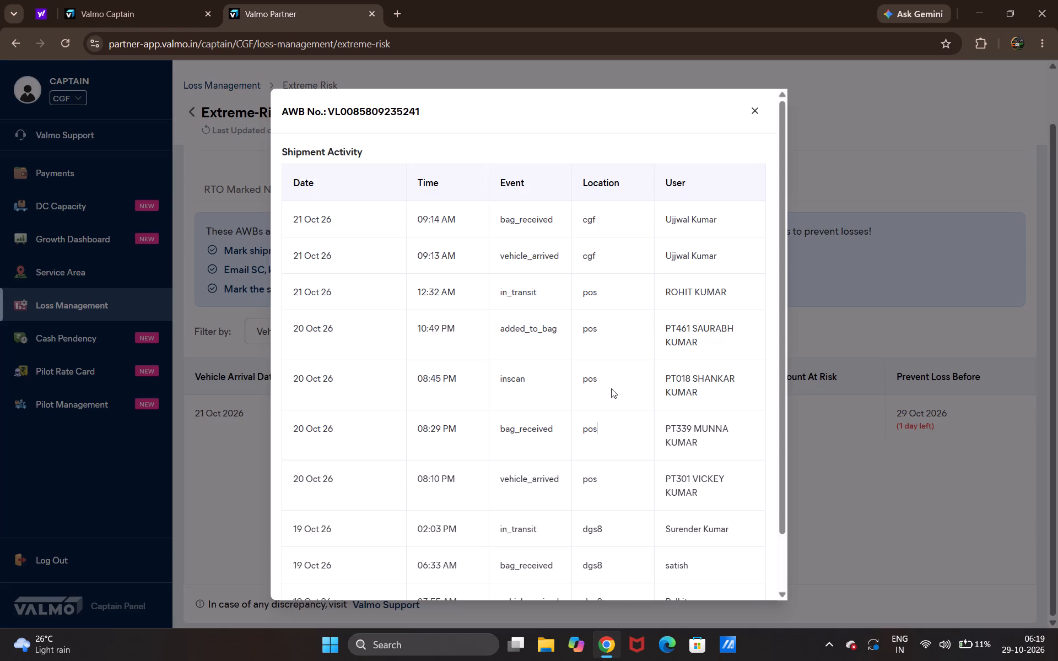
pyautogui.doubleClick(353, 114)
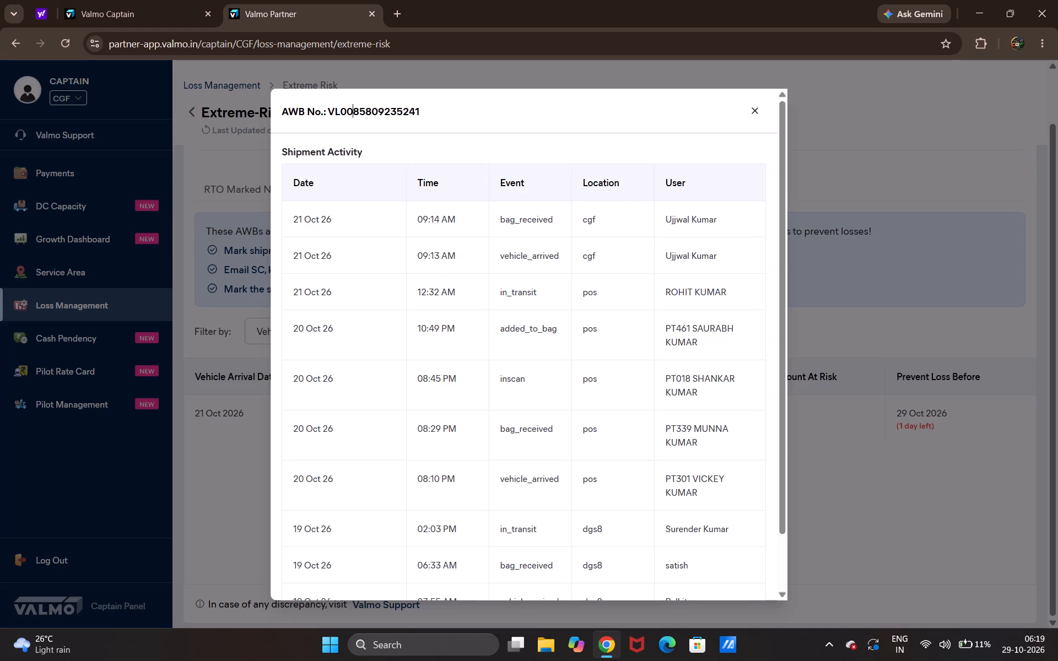
pyautogui.rightClick(353, 113)
pyautogui.click(410, 136)
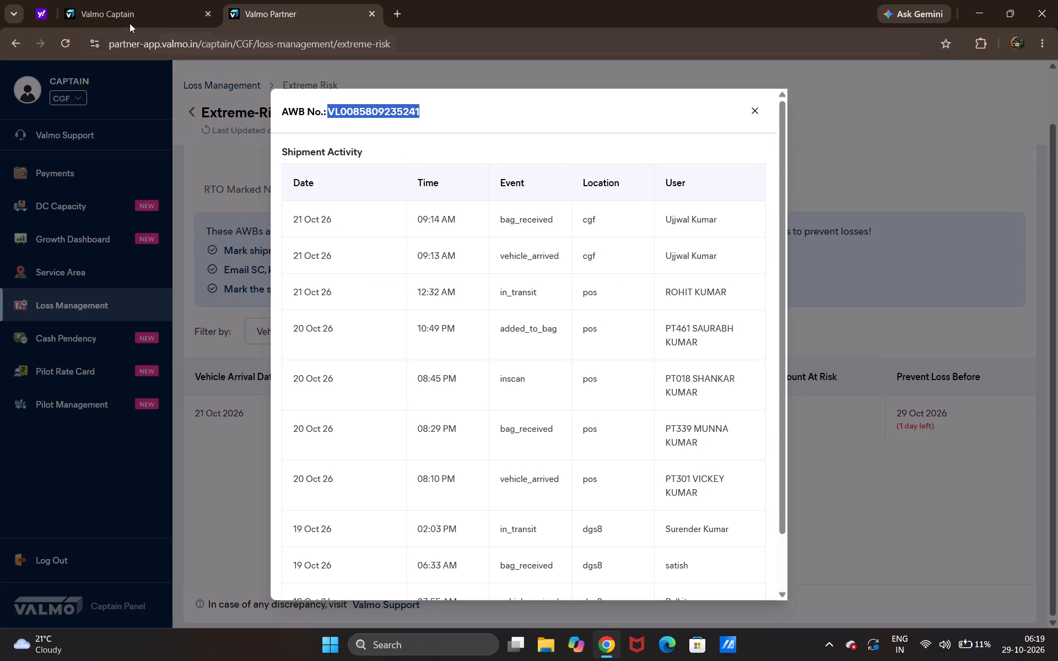
pyautogui.click(129, 17)
pyautogui.doubleClick(522, 212)
pyautogui.rightClick(522, 212)
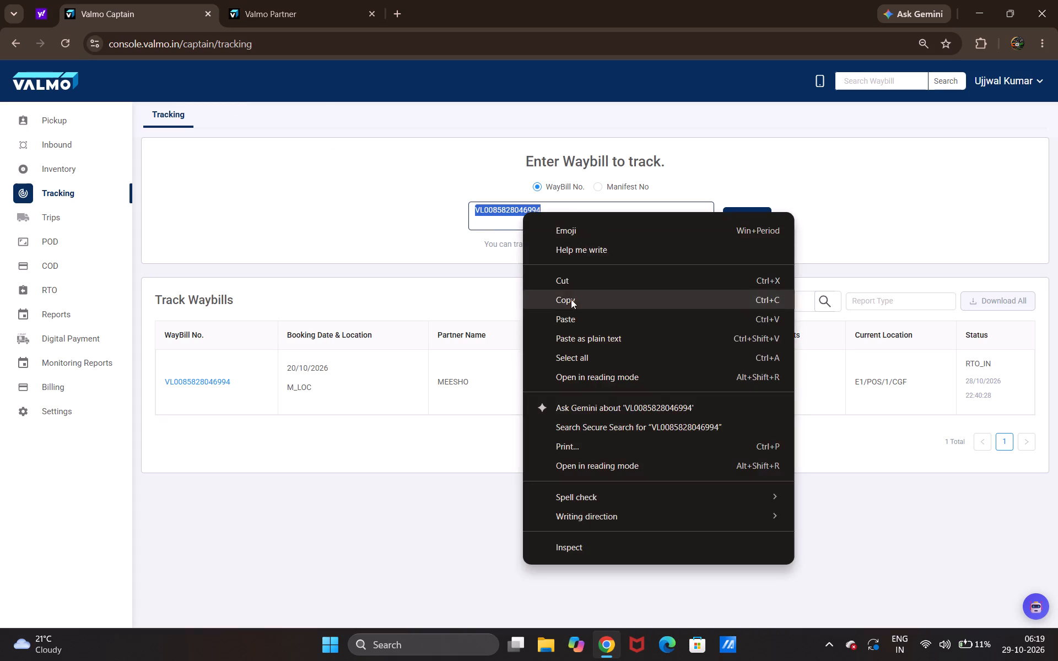
pyautogui.click(571, 315)
pyautogui.click(739, 214)
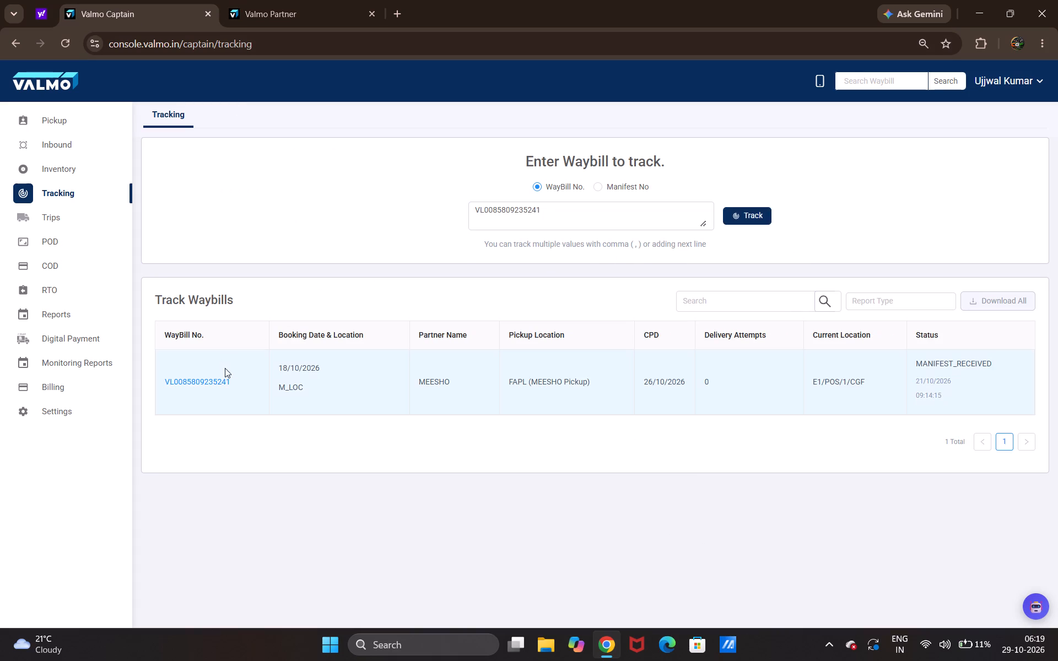
pyautogui.click(212, 382)
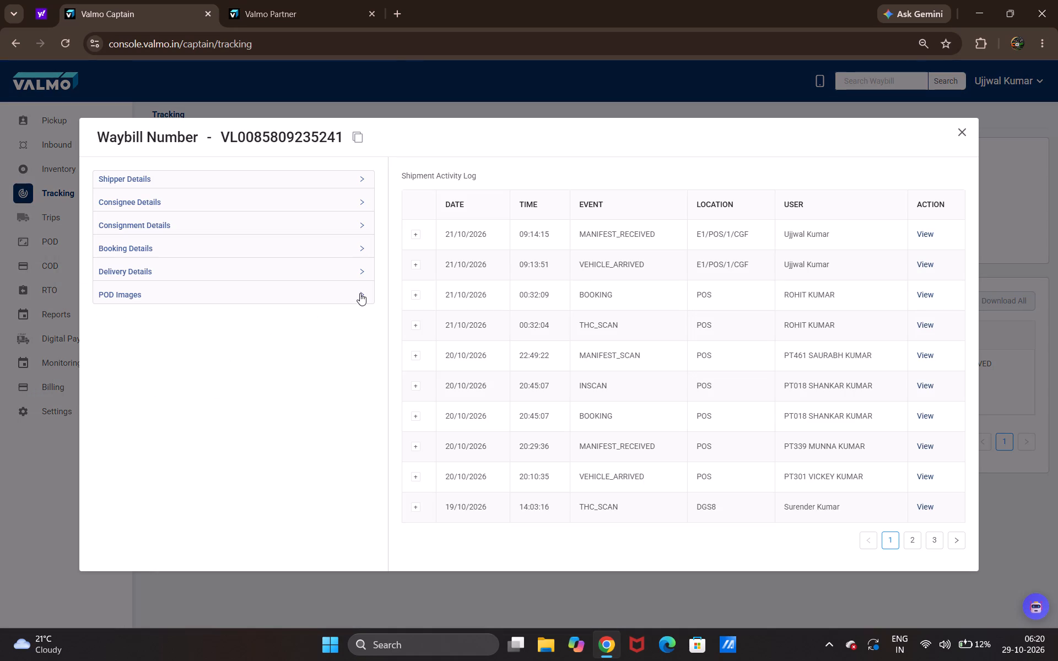
pyautogui.click(132, 203)
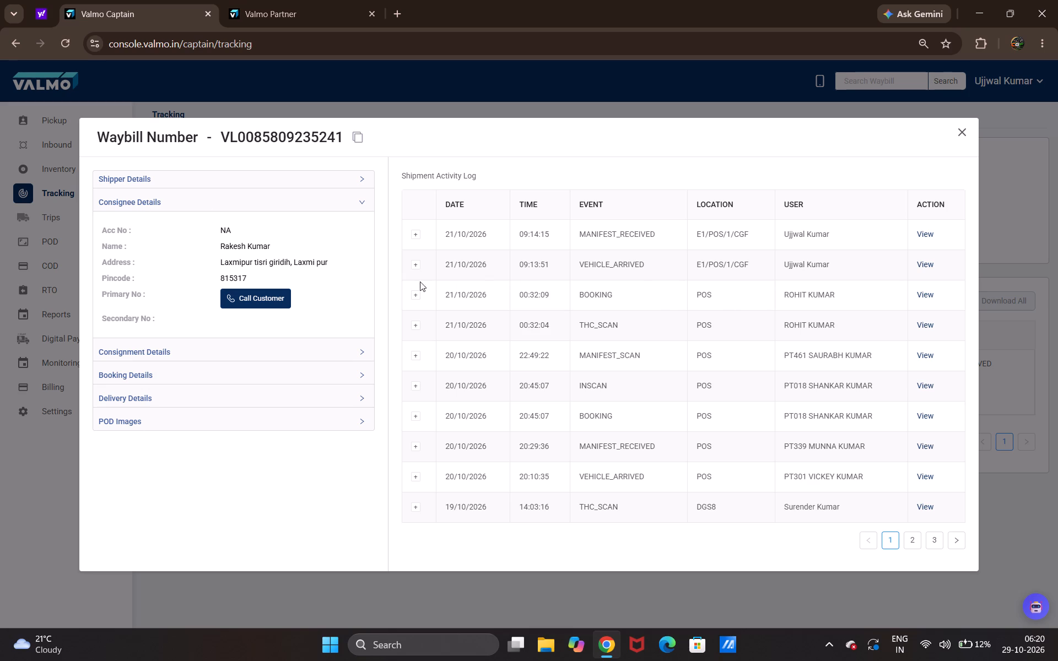
# Expand the latest MANIFEST_RECEIVED event in the shipment activity log, copy manifest code YM126032599, and close the waybill details.
pyautogui.click(418, 232)
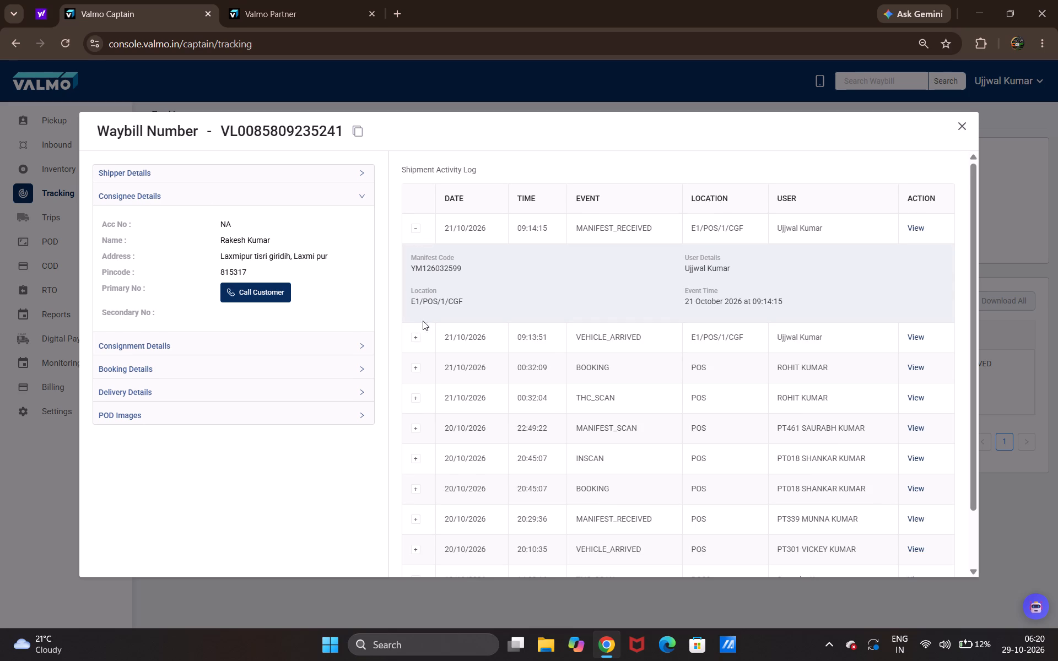
pyautogui.doubleClick(419, 266)
pyautogui.rightClick(419, 266)
pyautogui.click(463, 284)
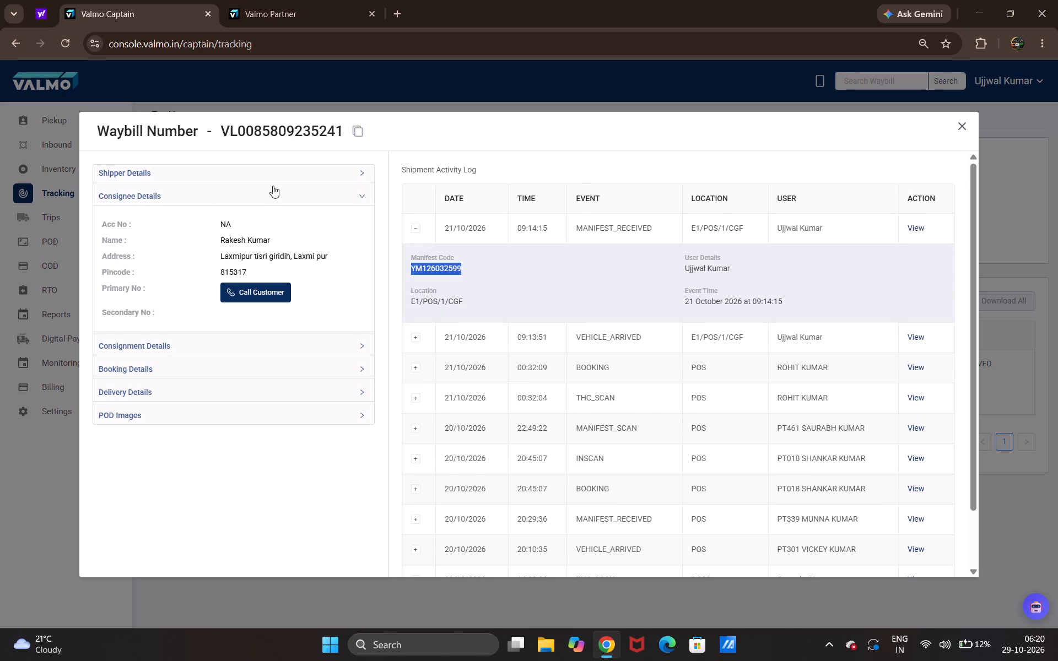
pyautogui.click(962, 128)
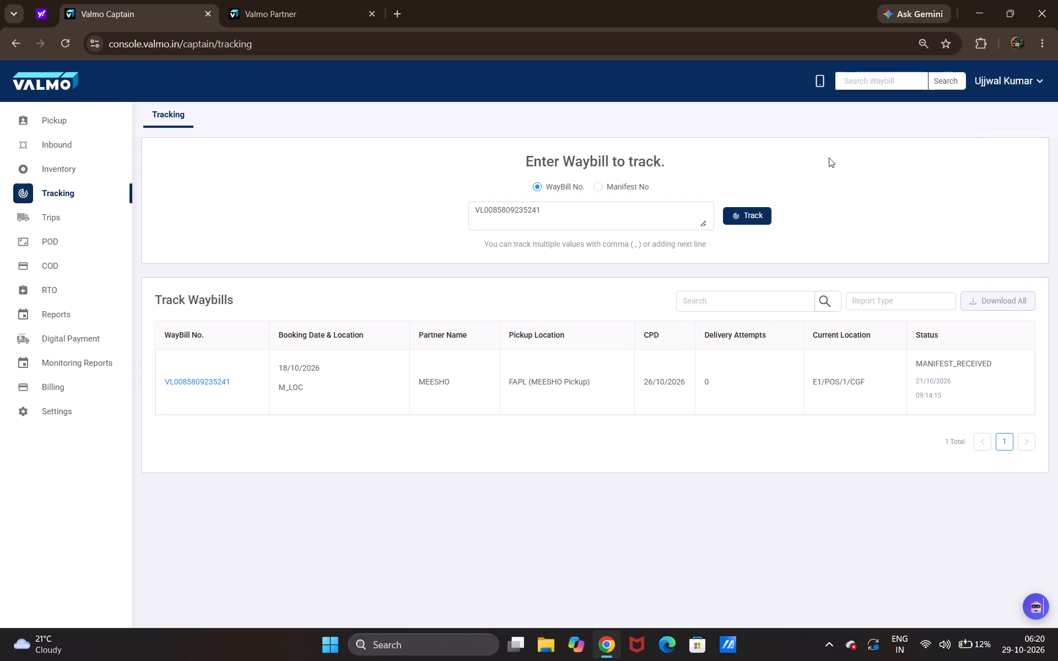
# Track manifest number YM126032599, review its event history, close it, and go back to the RTO waybill dashboard.
pyautogui.click(617, 185)
pyautogui.rightClick(548, 208)
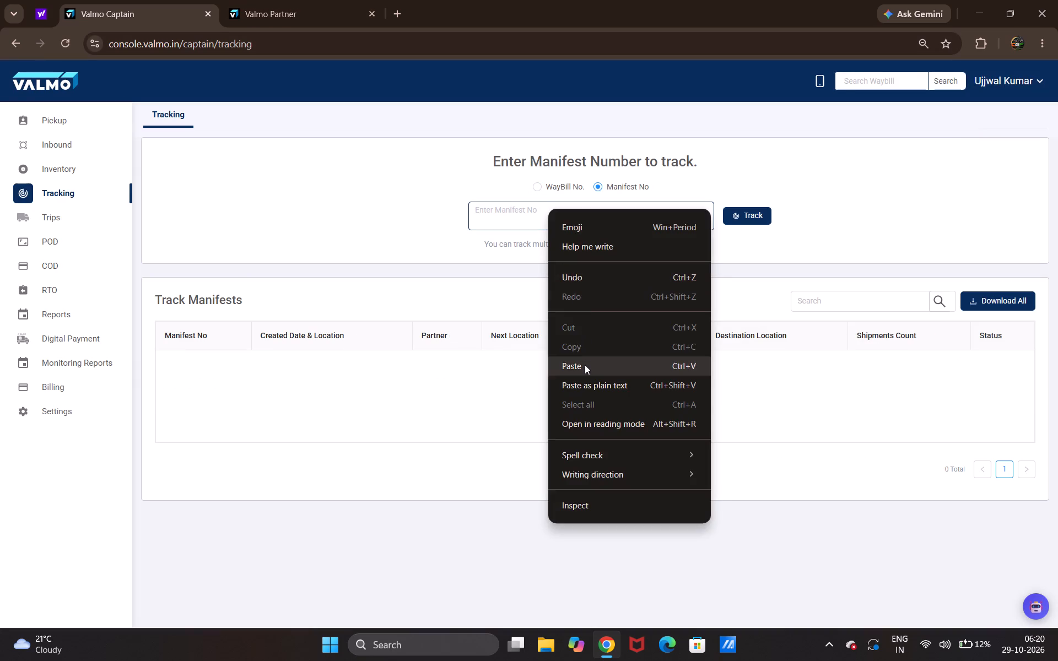
pyautogui.click(585, 365)
pyautogui.click(753, 216)
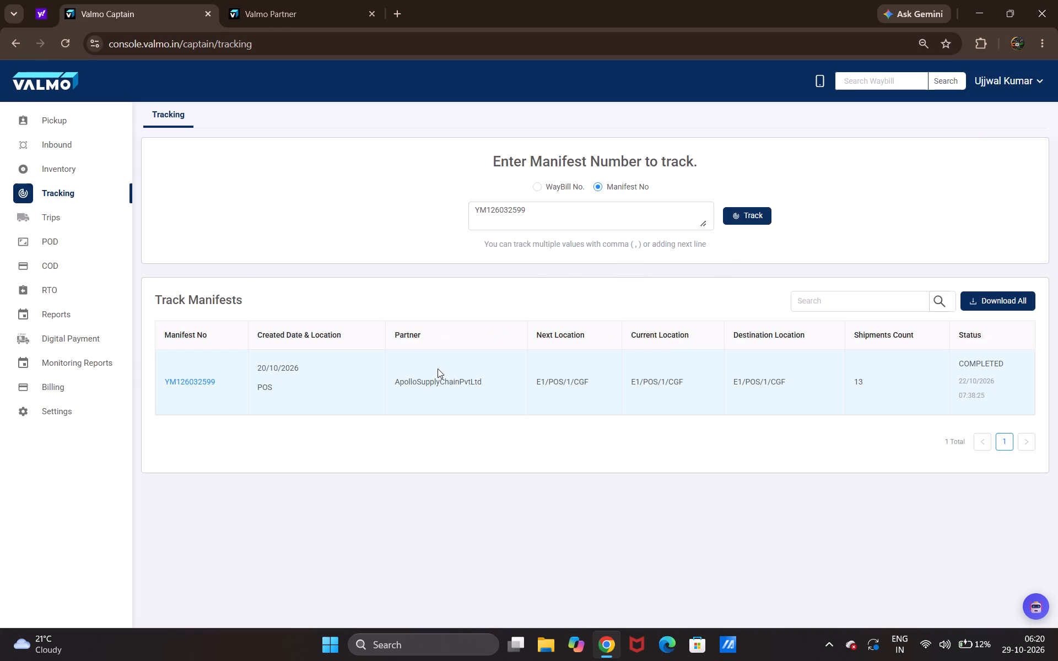
pyautogui.click(206, 378)
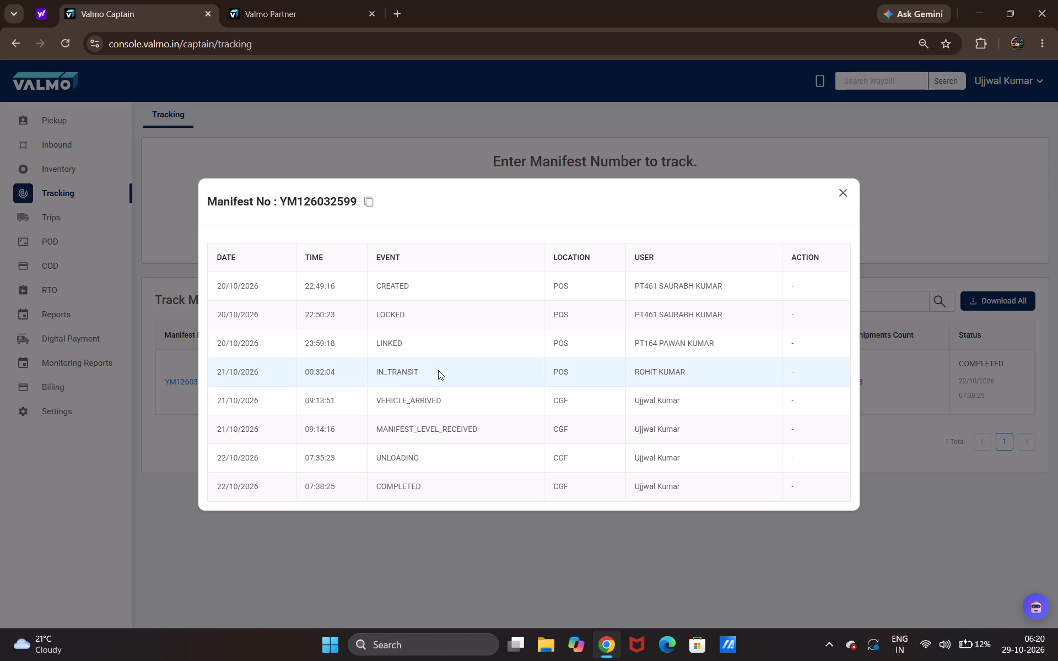
pyautogui.scroll(-1, 438, 370)
pyautogui.scroll(-4, 511, 434)
pyautogui.scroll(-3, 632, 462)
pyautogui.click(846, 188)
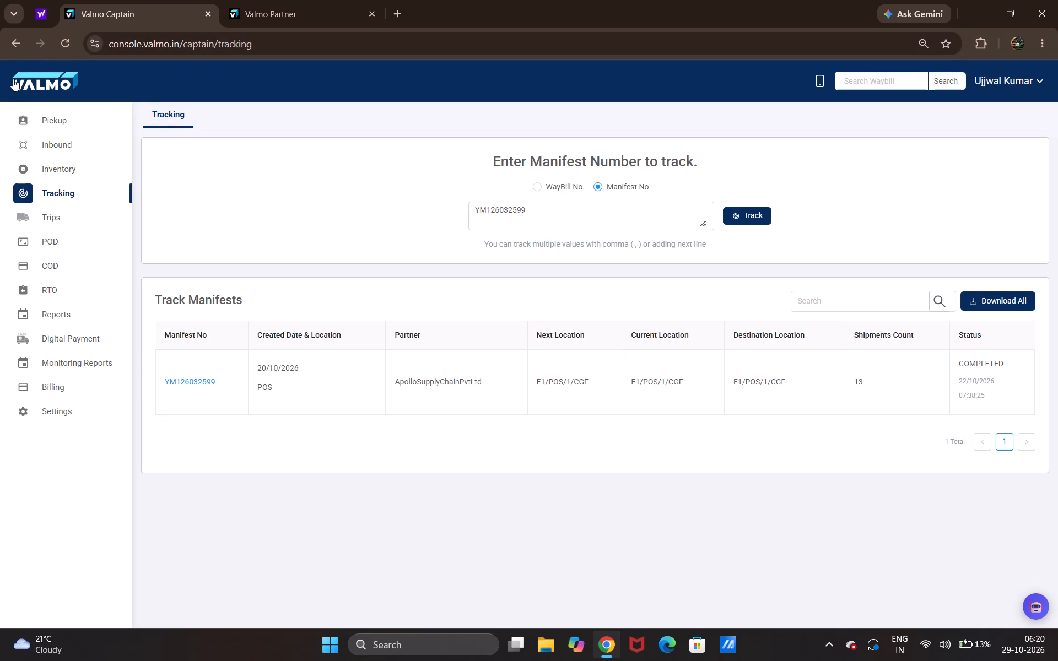
pyautogui.click(9, 42)
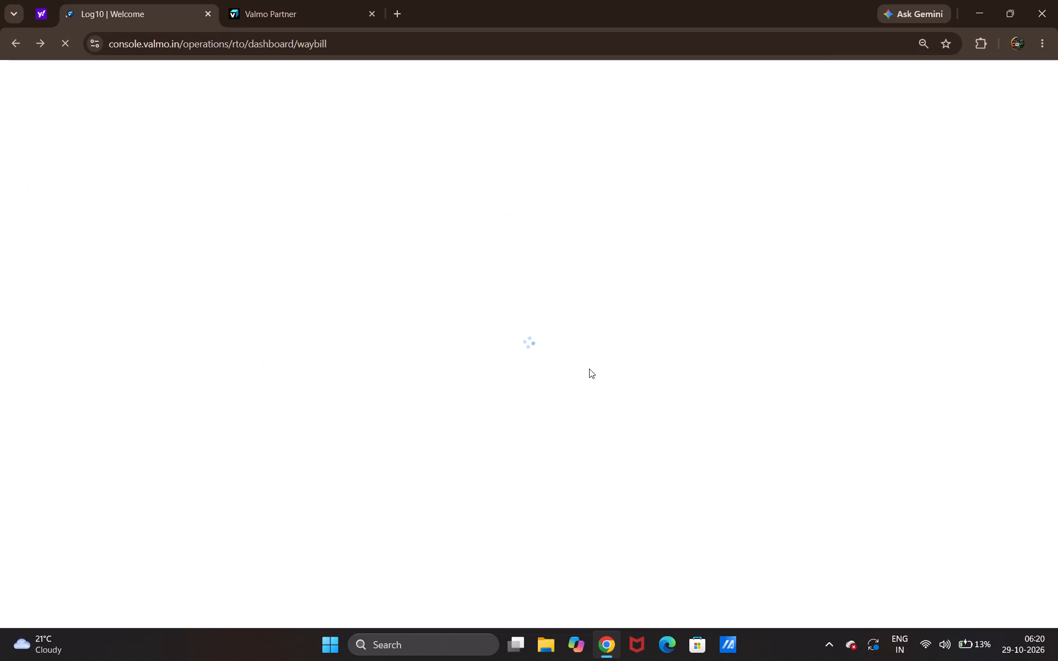
pyautogui.click(286, 15)
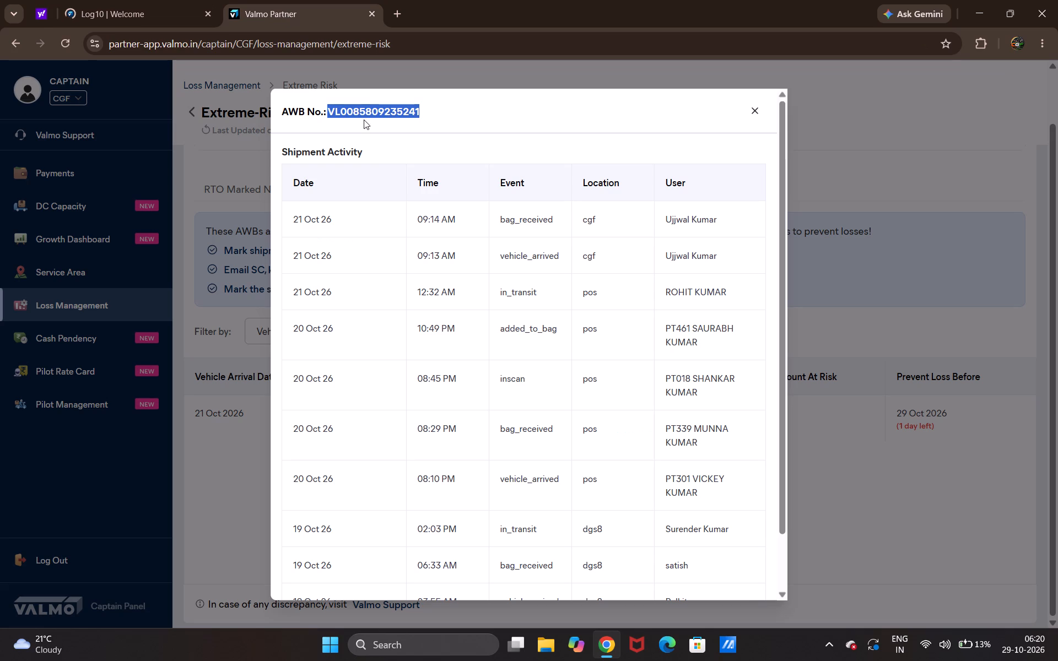
pyautogui.click(750, 112)
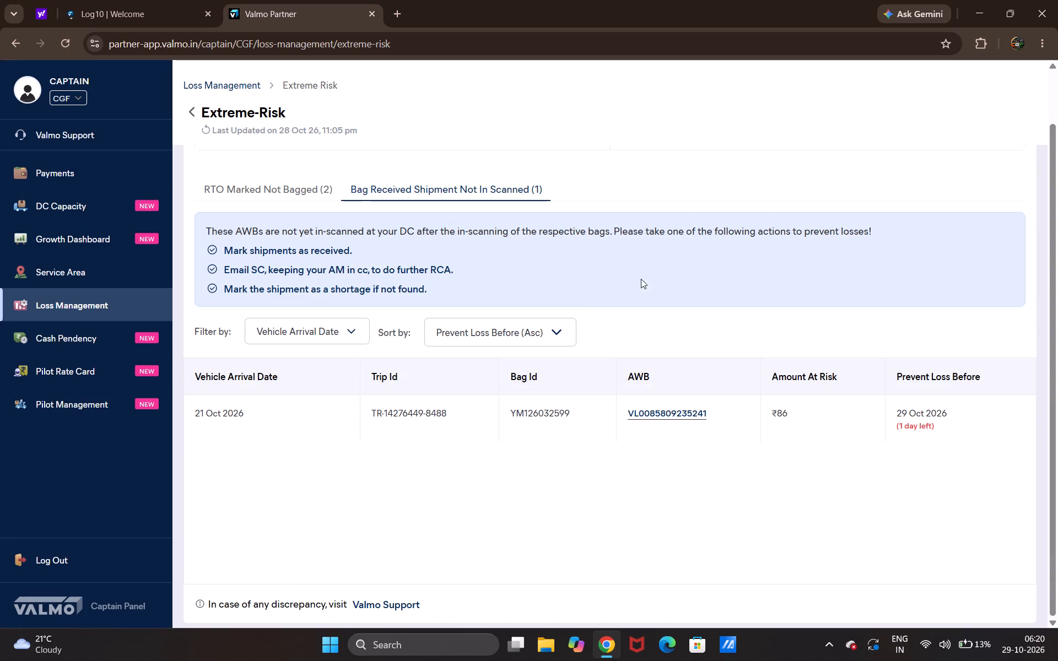
pyautogui.click(317, 186)
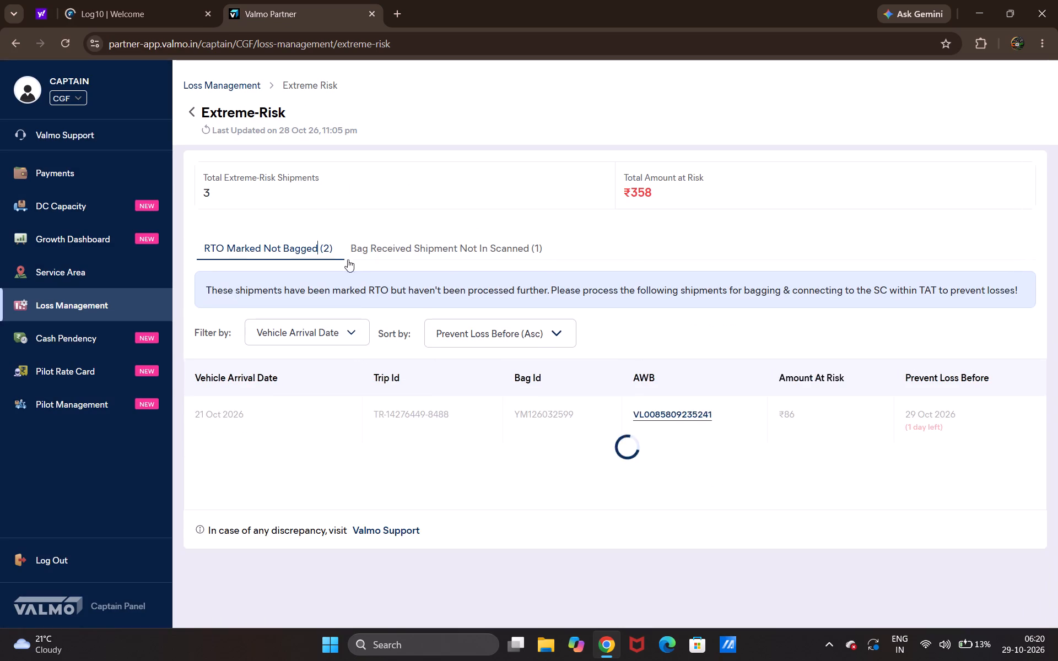
pyautogui.tripleClick(461, 427)
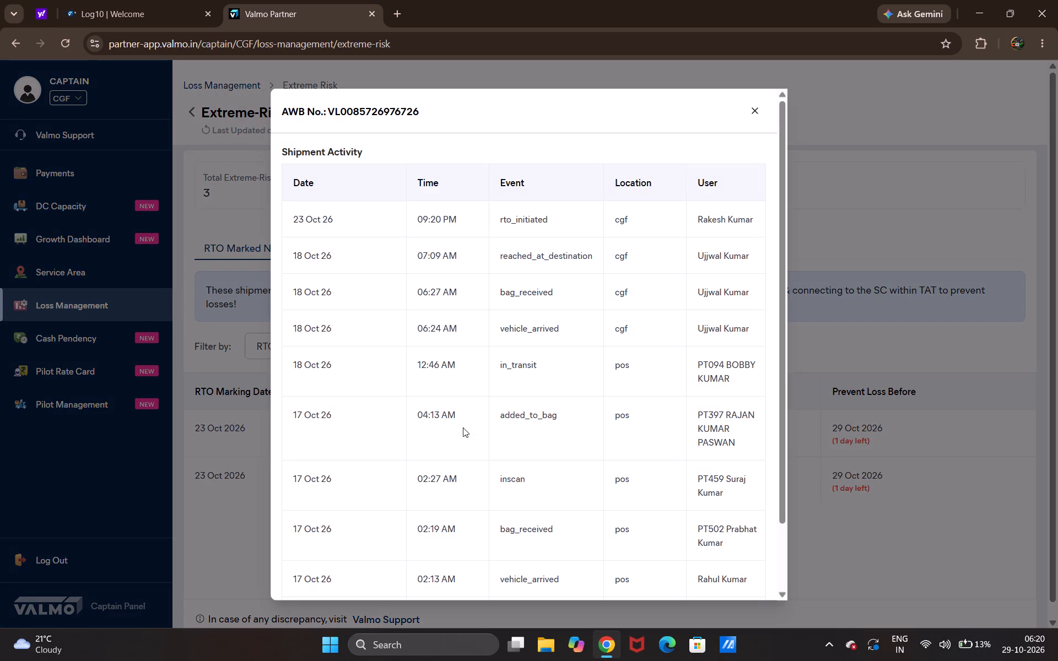
pyautogui.doubleClick(358, 110)
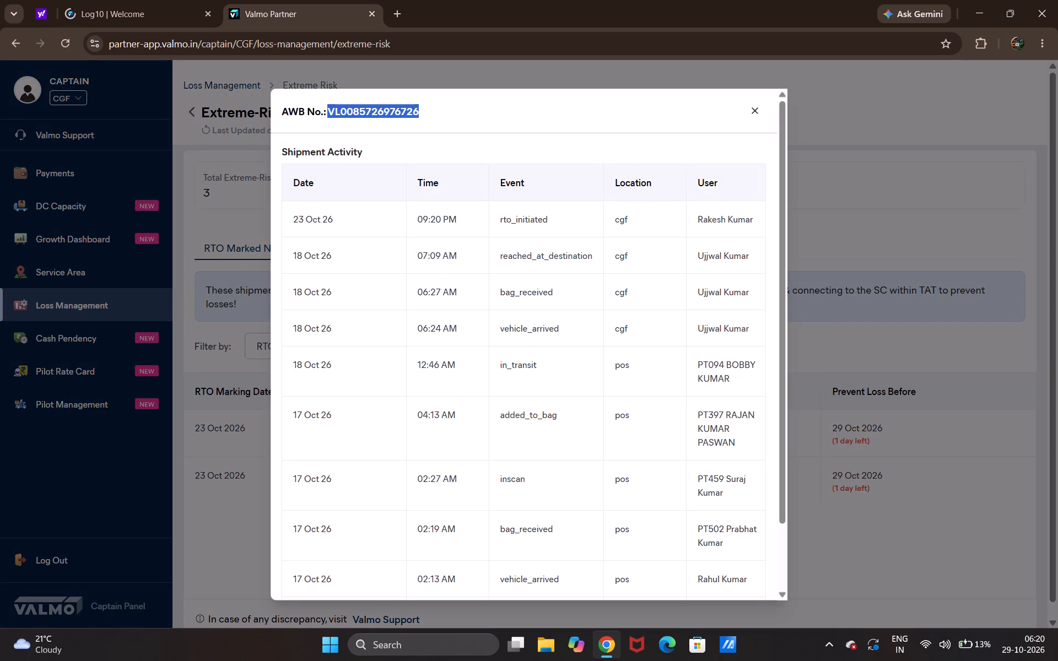
pyautogui.rightClick(358, 110)
pyautogui.click(433, 133)
pyautogui.click(150, 11)
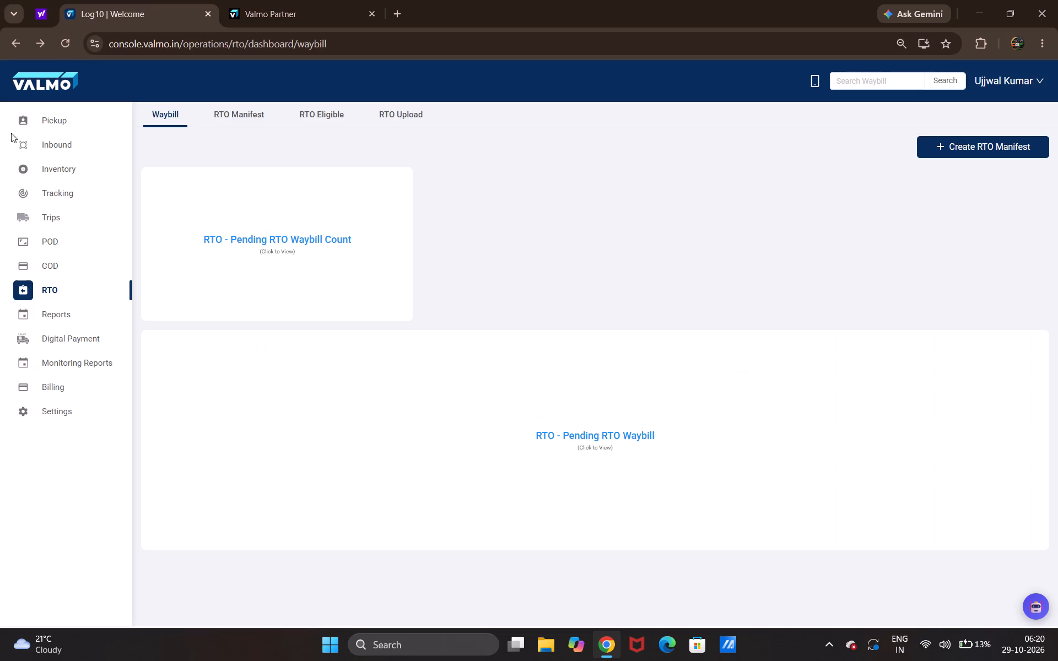
pyautogui.click(74, 194)
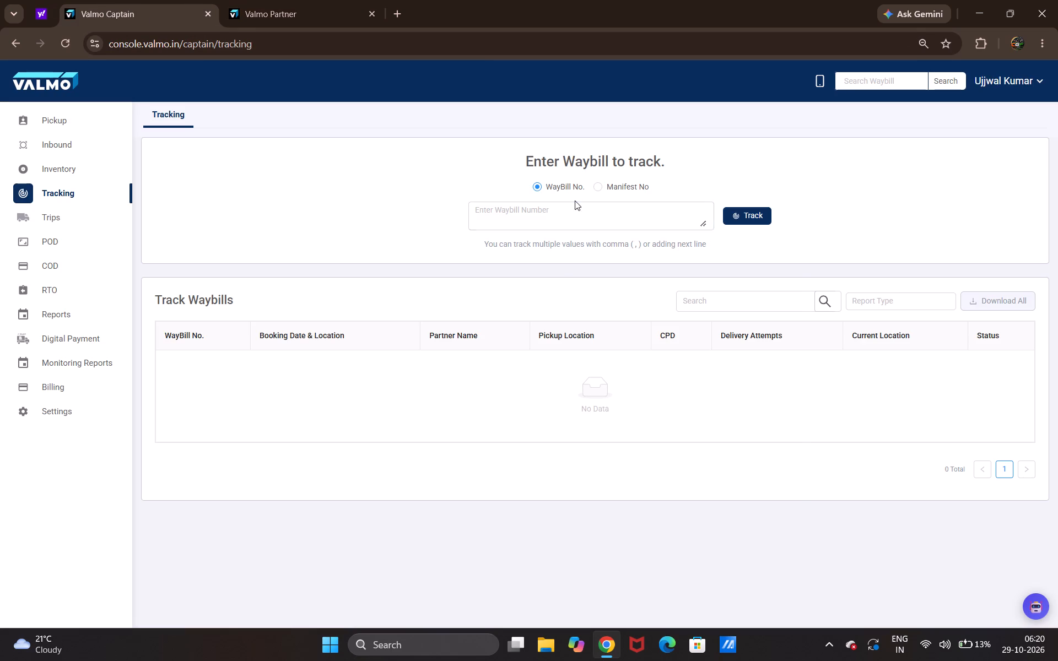
pyautogui.rightClick(575, 201)
pyautogui.click(511, 208)
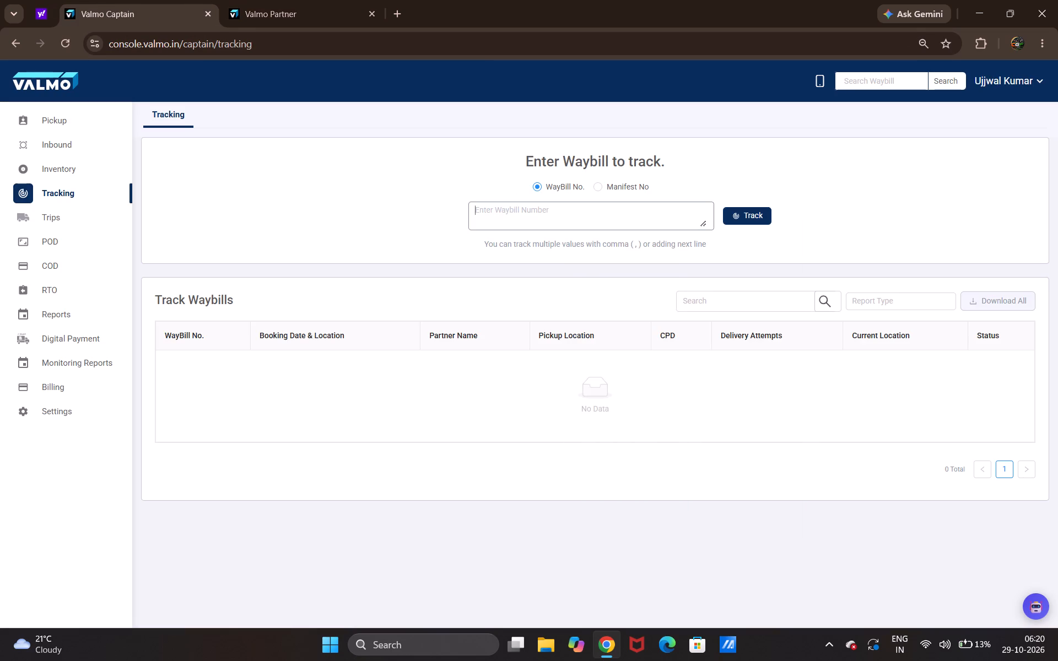
pyautogui.rightClick(511, 208)
pyautogui.click(562, 362)
pyautogui.click(736, 213)
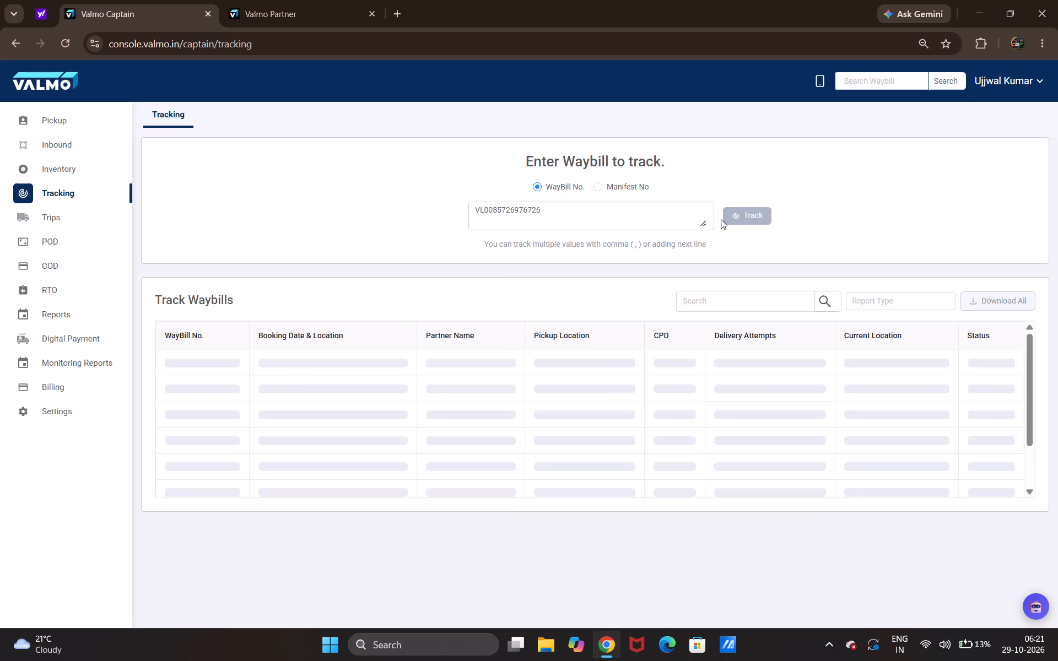
pyautogui.click(215, 378)
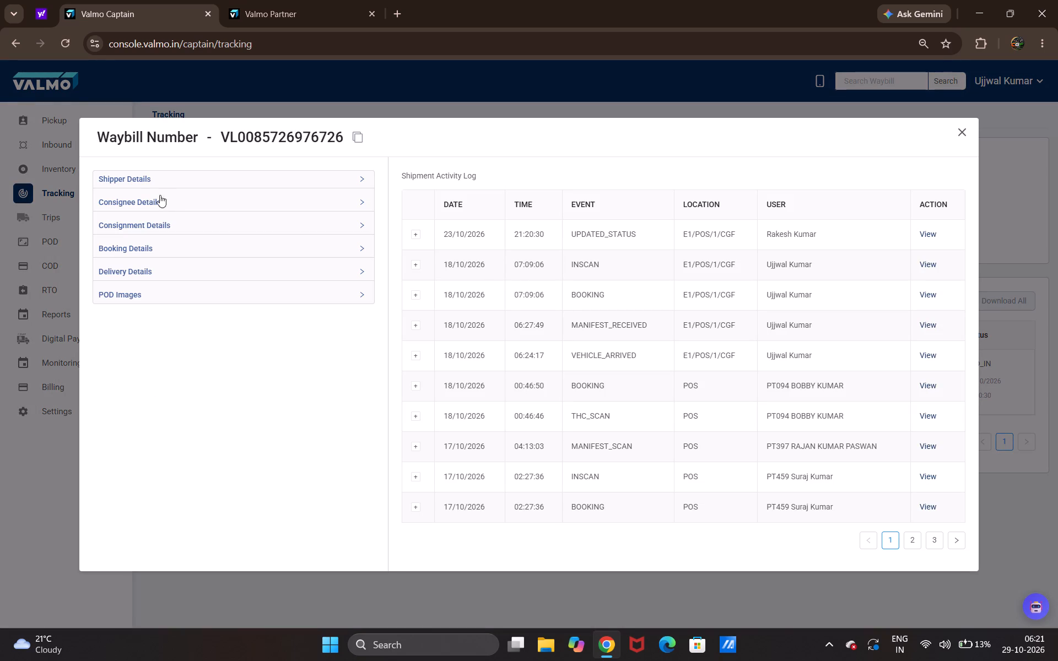
pyautogui.click(129, 197)
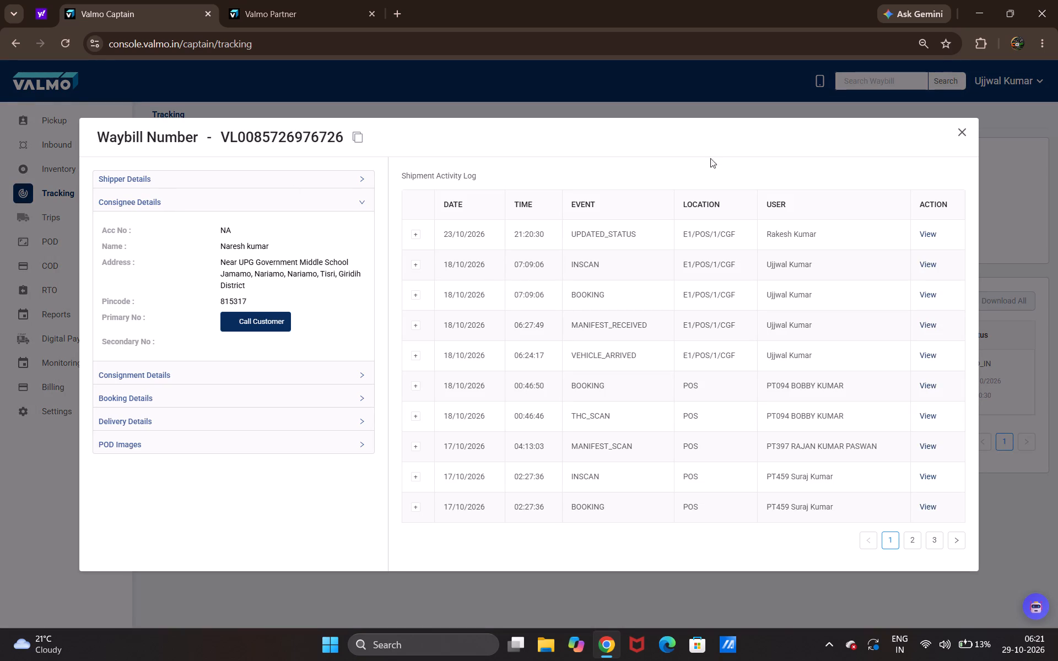
pyautogui.click(968, 136)
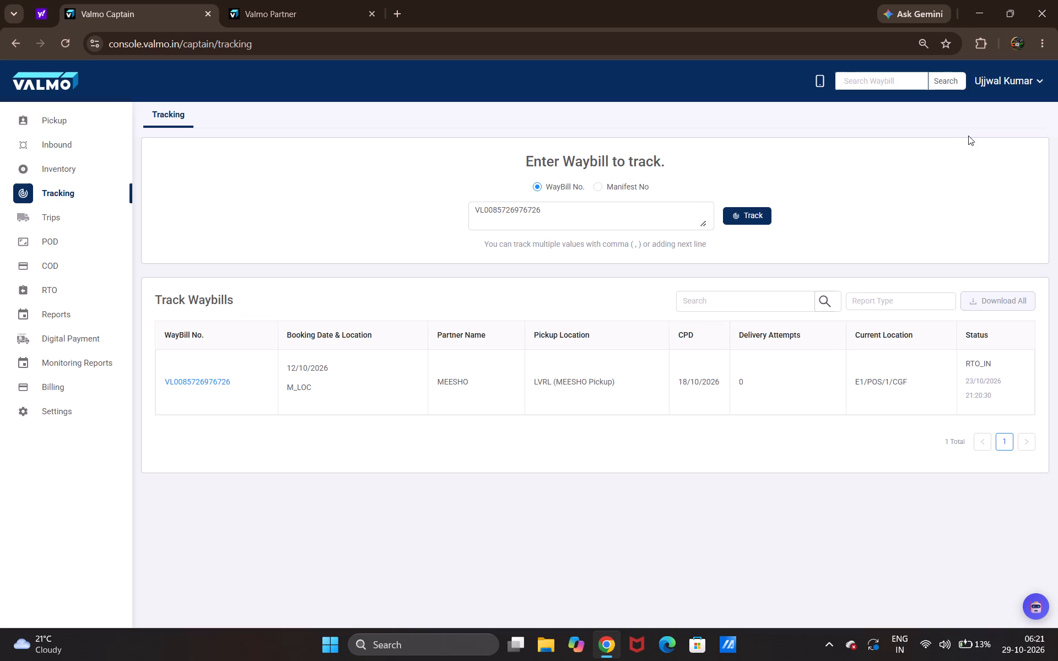
pyautogui.click(292, 0)
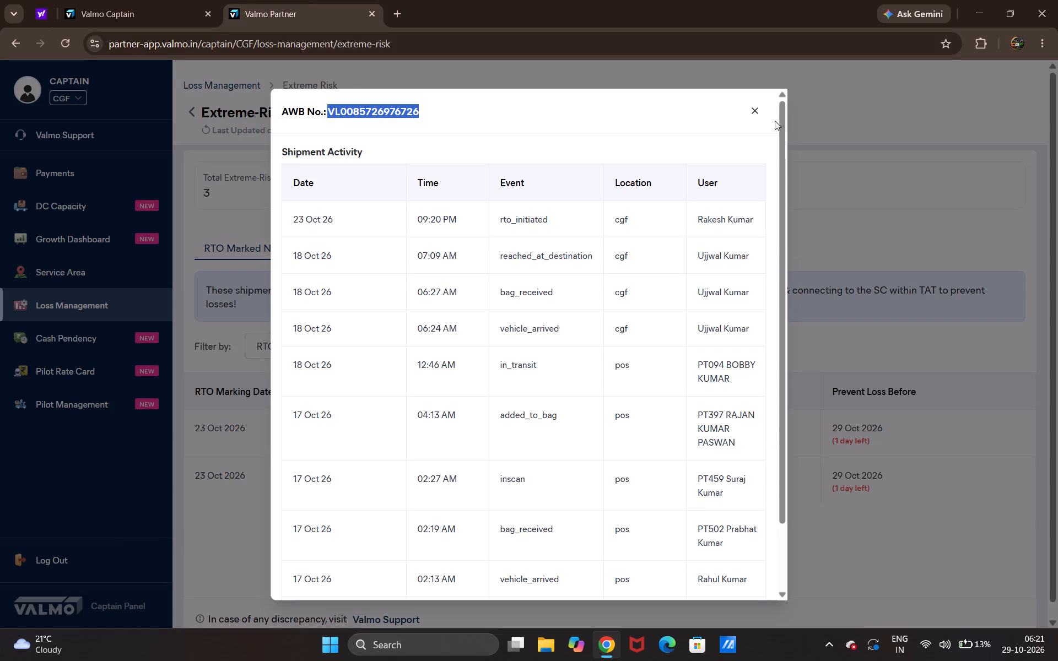
pyautogui.click(762, 113)
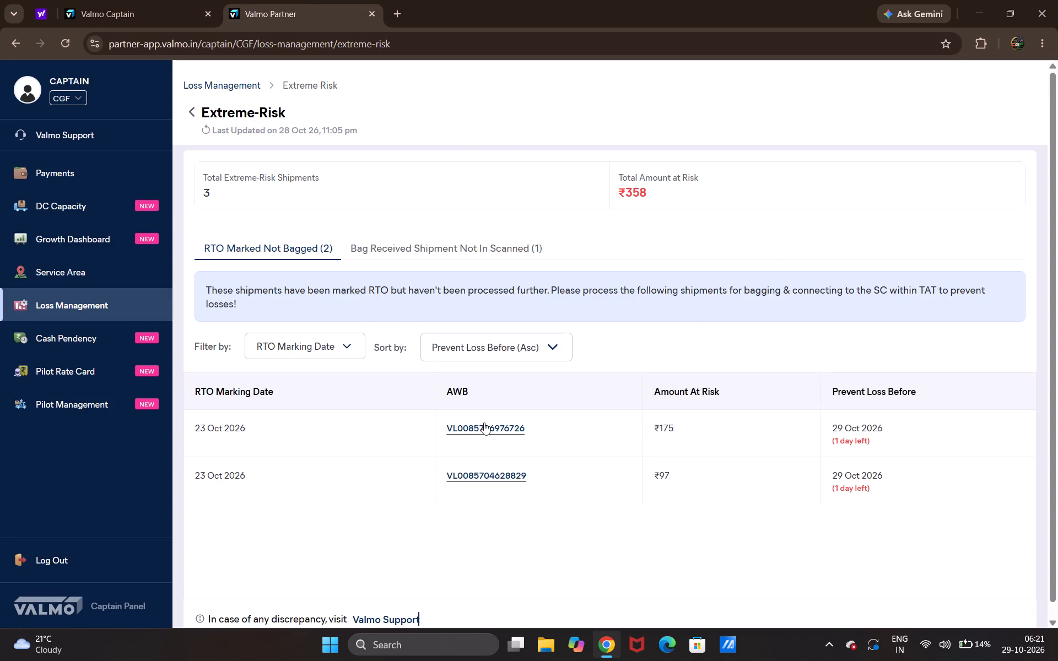
pyautogui.click(479, 473)
pyautogui.click(188, 113)
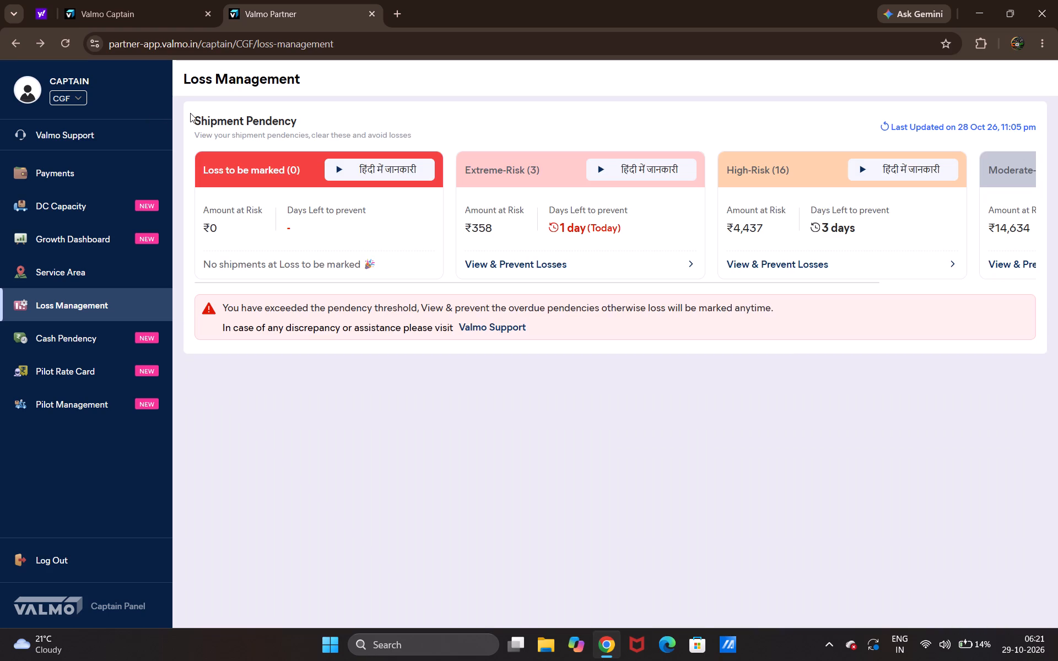
pyautogui.click(758, 259)
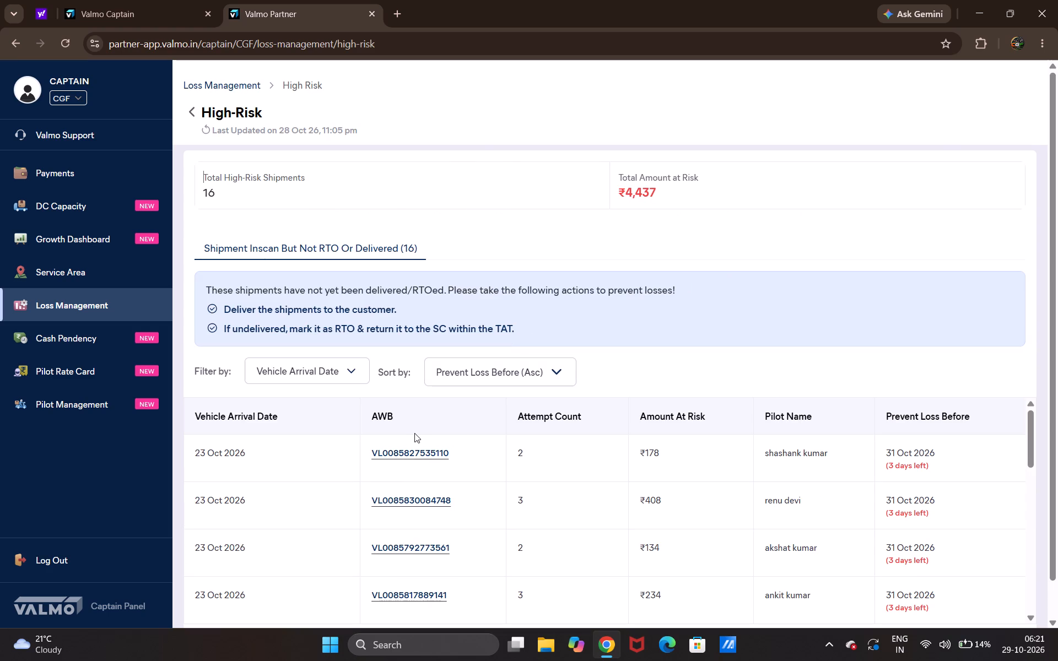
pyautogui.scroll(-12, 419, 432)
pyautogui.scroll(2, 420, 437)
pyautogui.scroll(1, 441, 483)
pyautogui.scroll(-1, 429, 554)
pyautogui.click(429, 491)
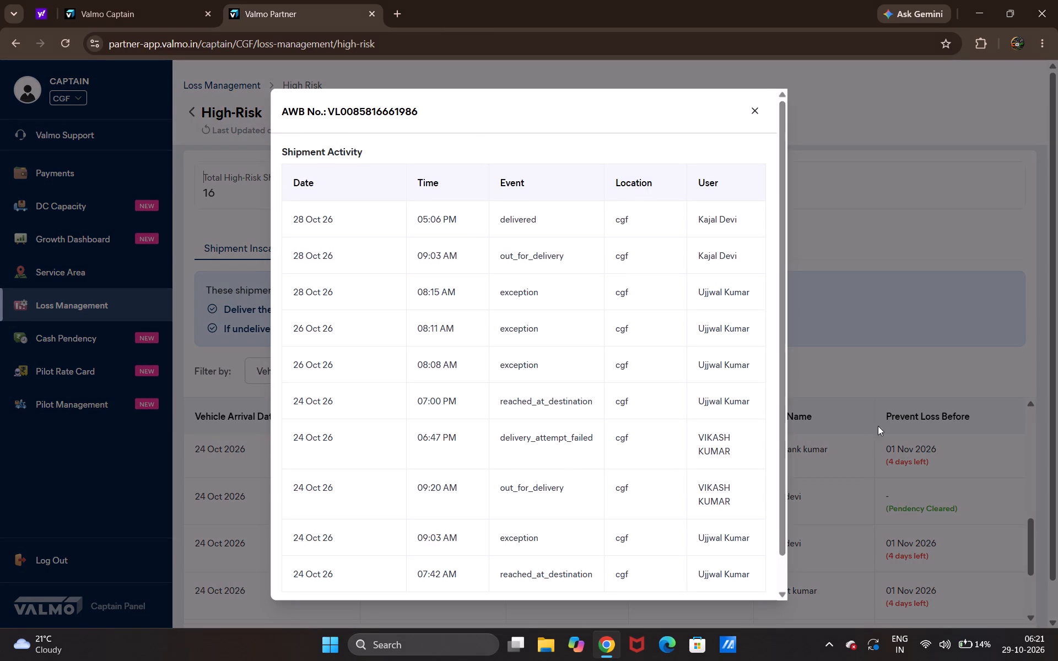
pyautogui.click(904, 420)
pyautogui.scroll(-9, 465, 552)
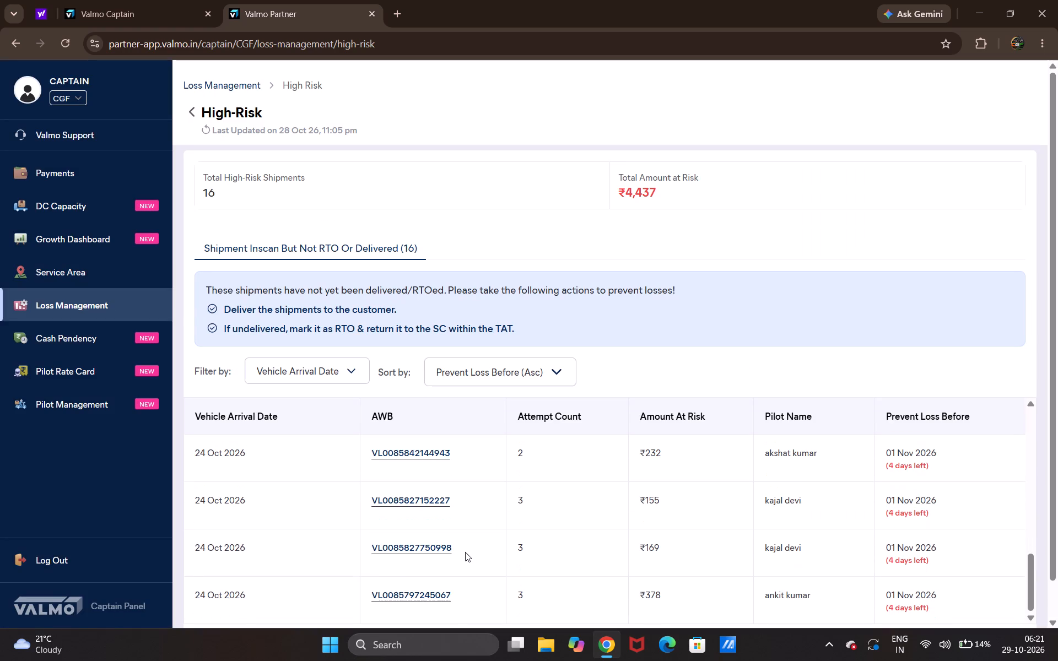
pyautogui.scroll(16, 465, 552)
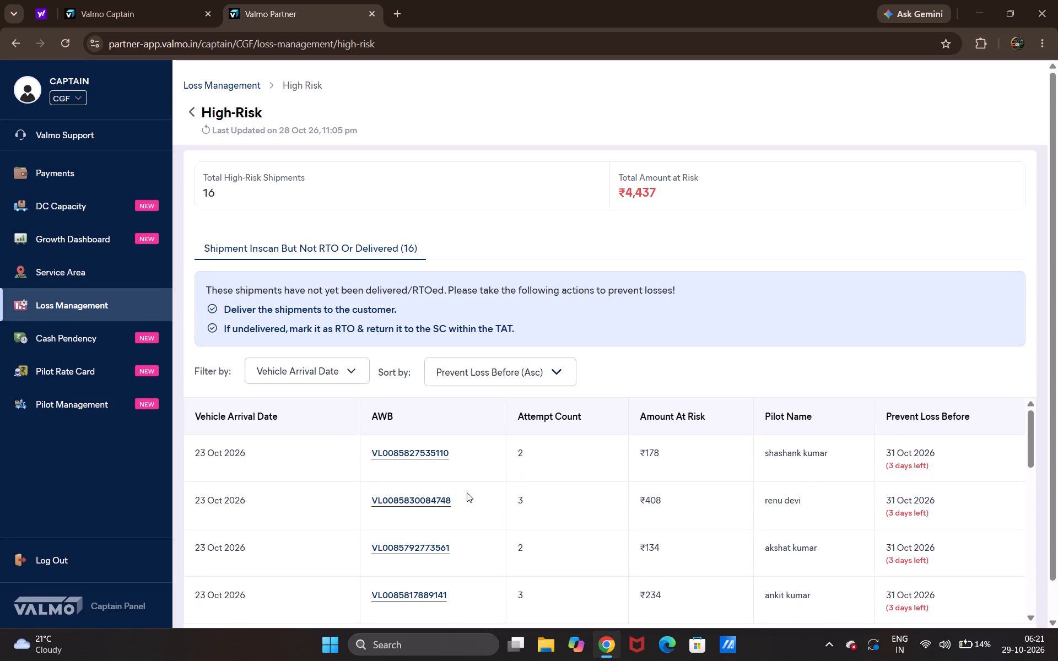
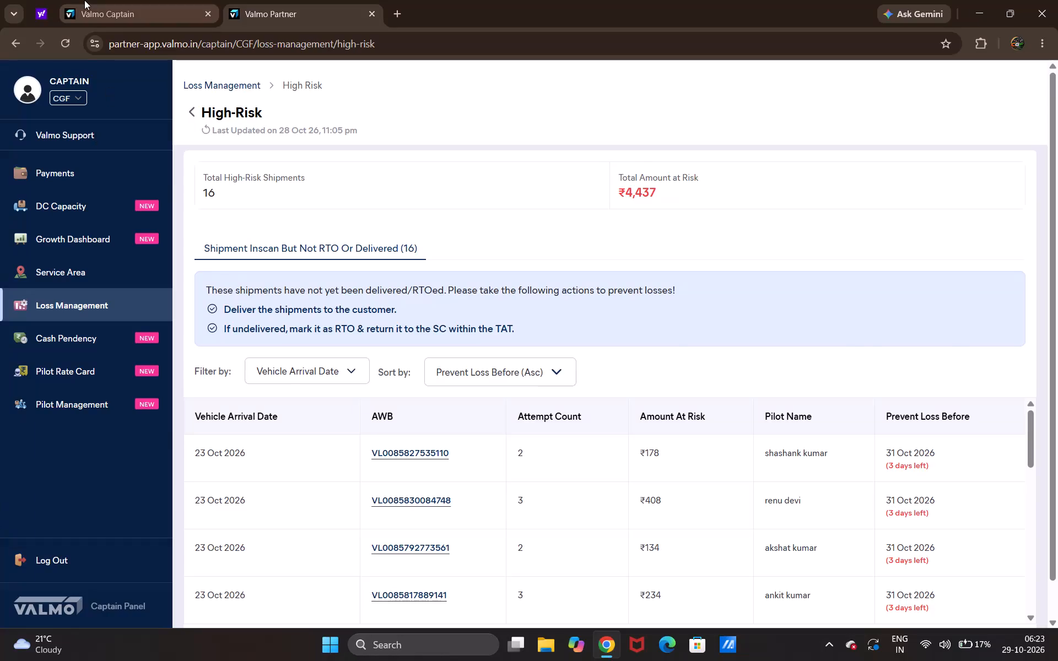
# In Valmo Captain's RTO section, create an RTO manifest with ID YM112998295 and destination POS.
pyautogui.click(85, 0)
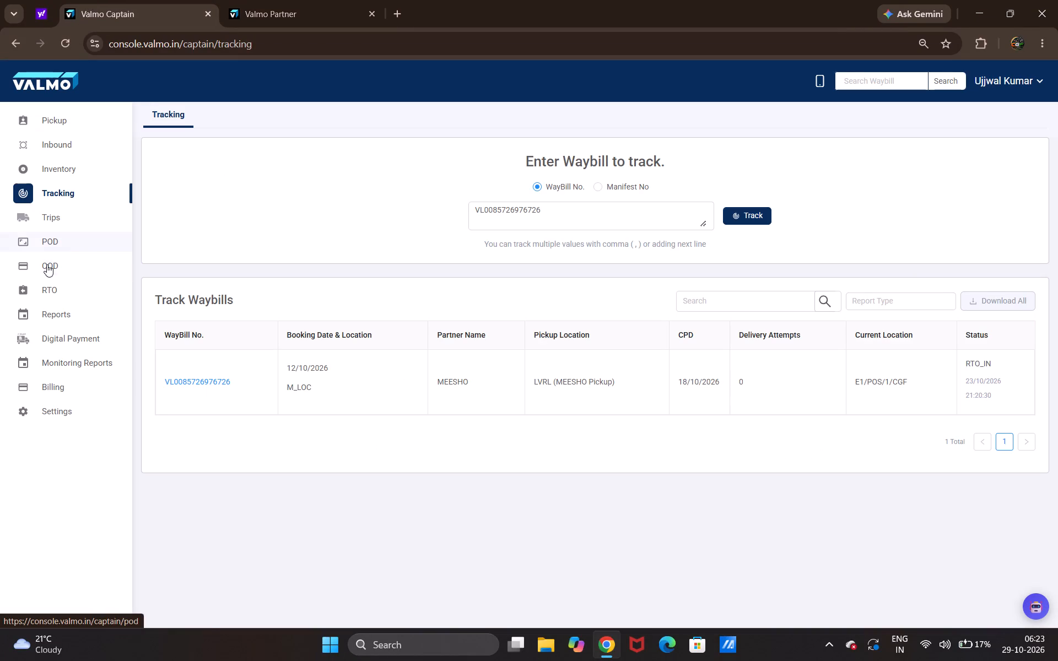
pyautogui.click(52, 288)
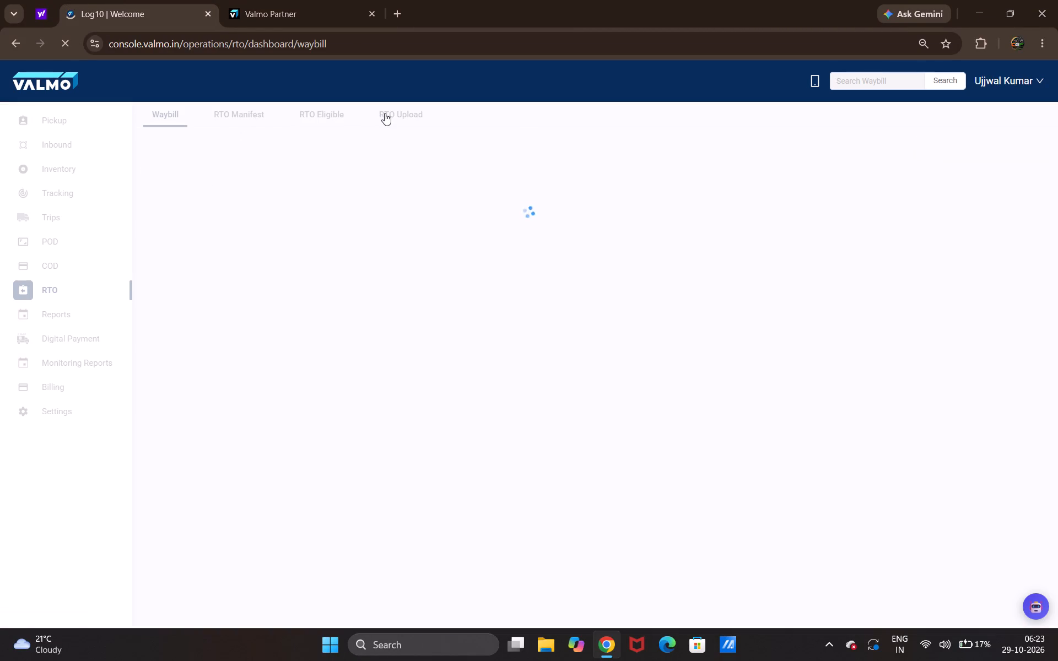
pyautogui.click(387, 113)
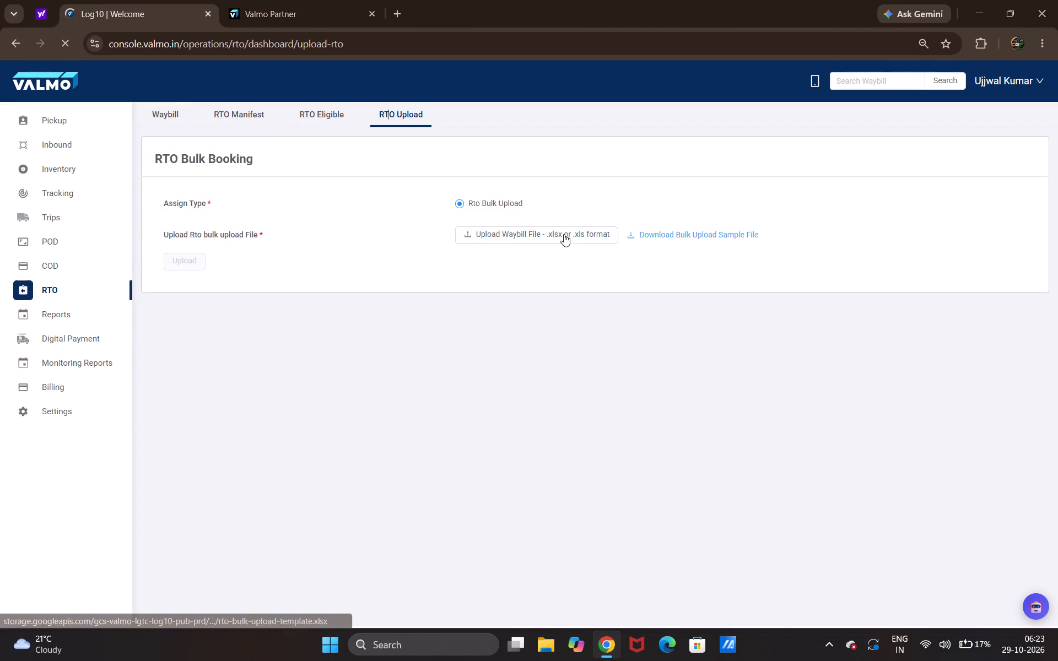
pyautogui.click(229, 112)
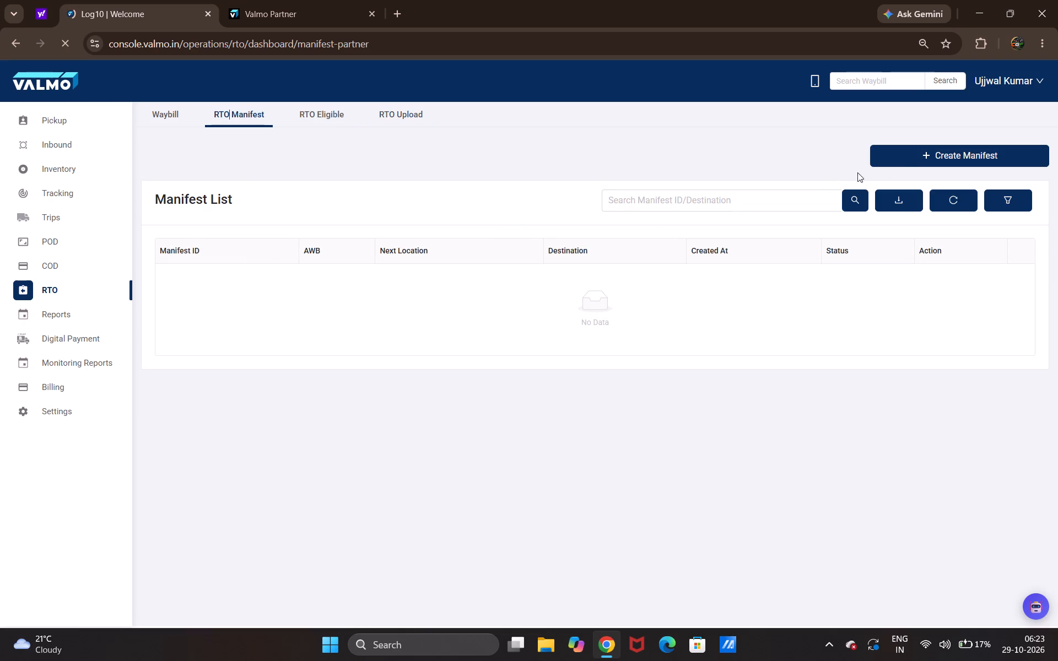
pyautogui.click(903, 151)
pyautogui.click(290, 215)
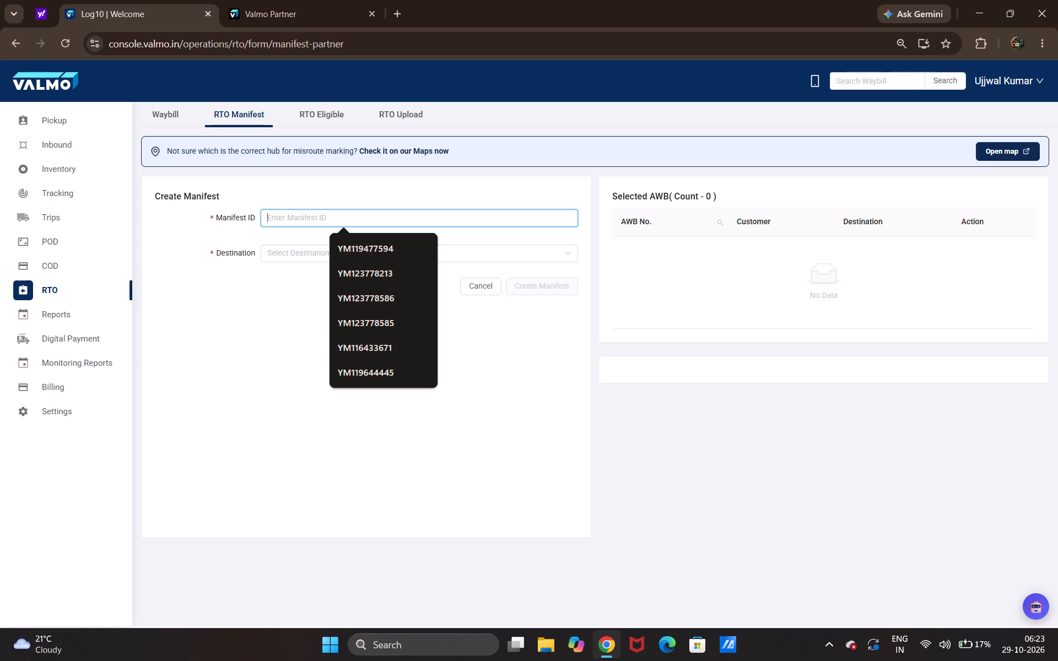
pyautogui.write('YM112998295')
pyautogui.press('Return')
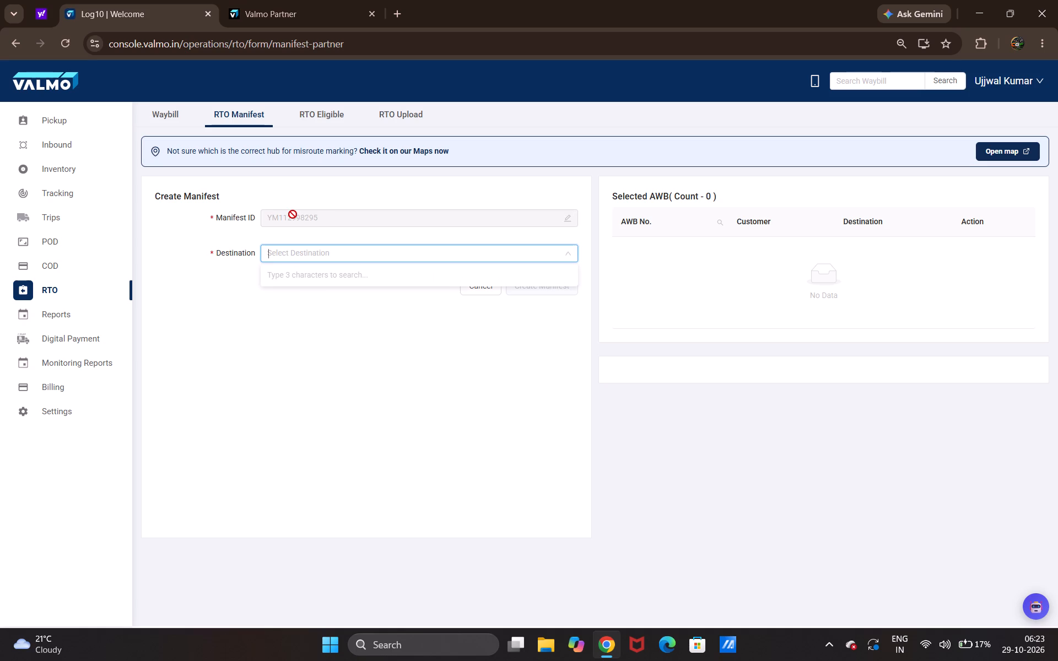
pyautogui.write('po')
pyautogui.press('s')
pyautogui.click(279, 275)
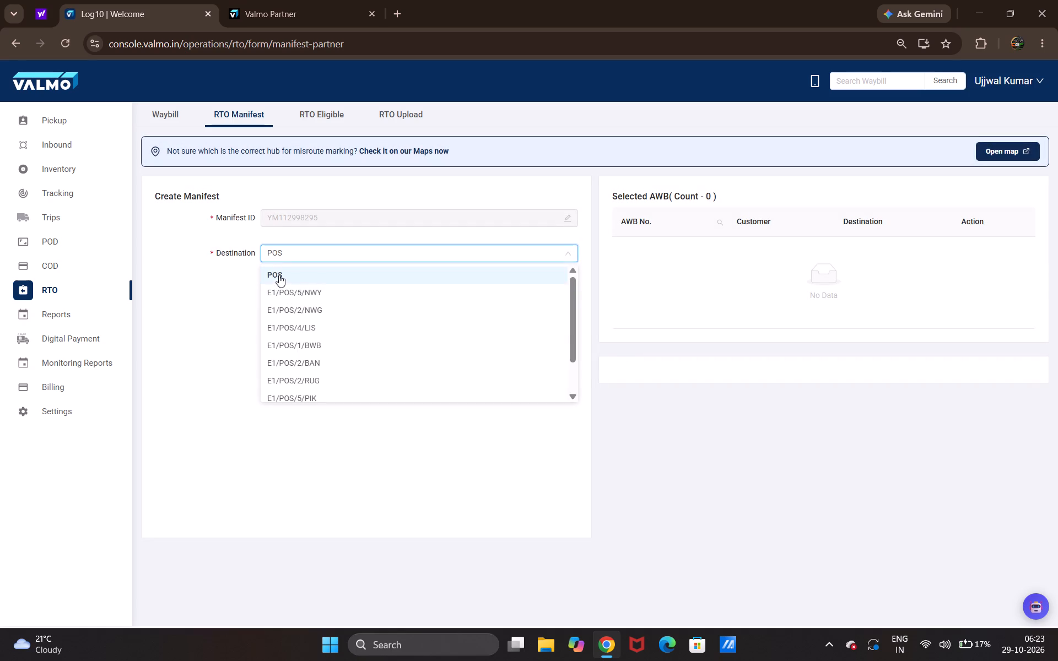
pyautogui.click(559, 285)
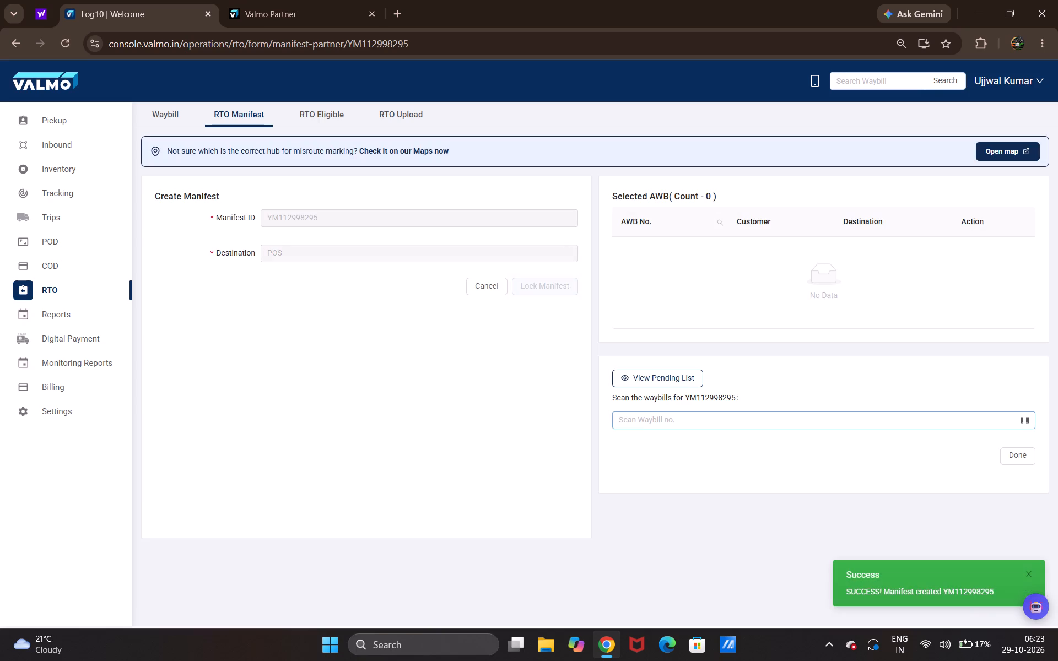
pyautogui.click(674, 424)
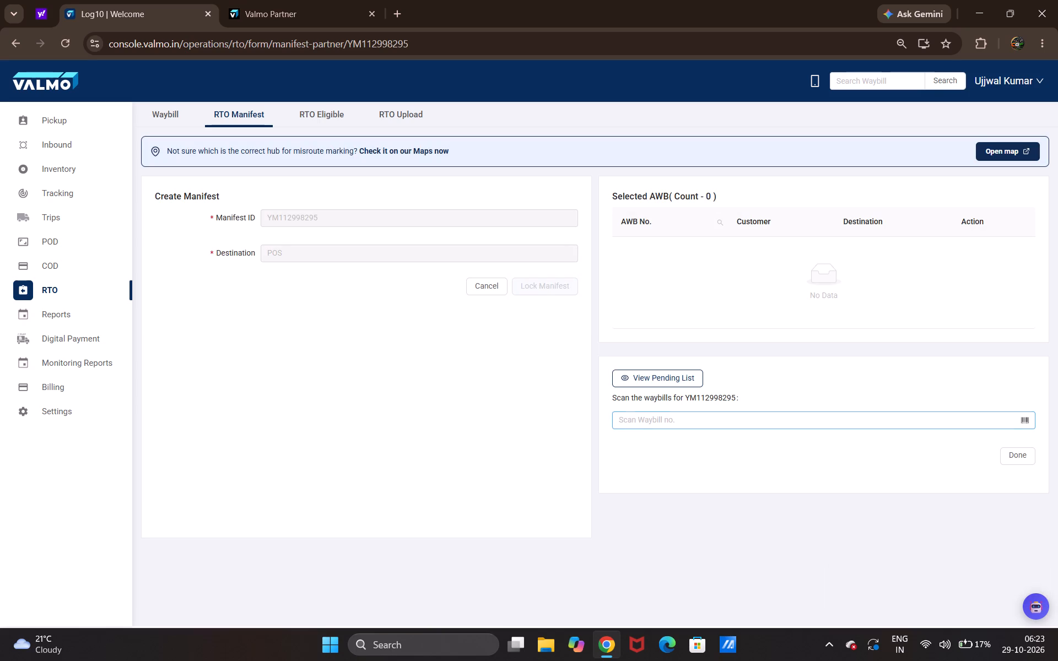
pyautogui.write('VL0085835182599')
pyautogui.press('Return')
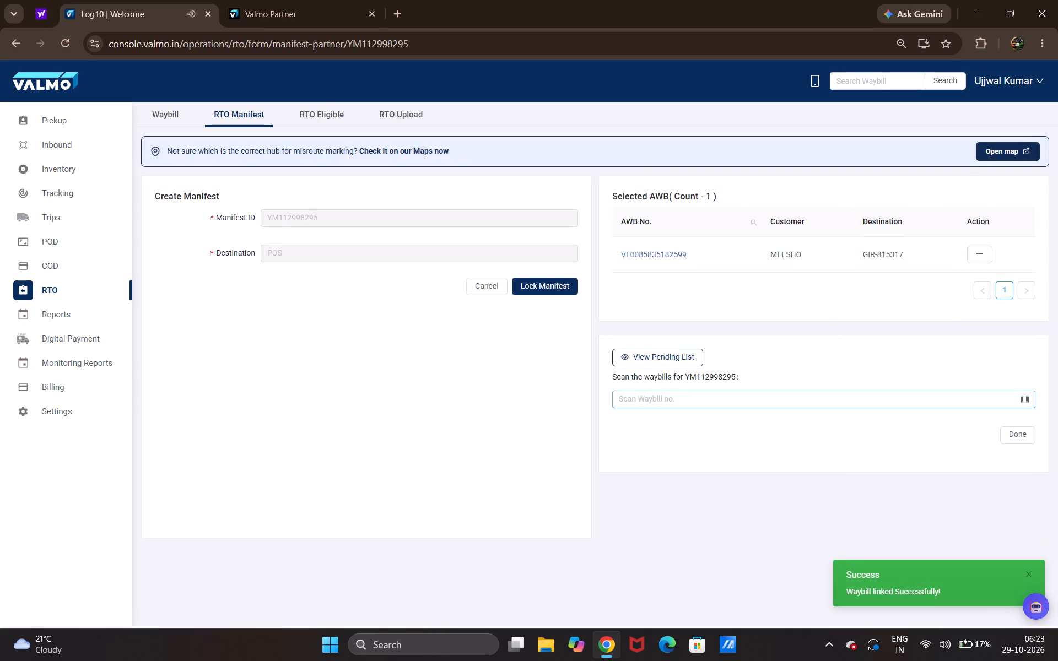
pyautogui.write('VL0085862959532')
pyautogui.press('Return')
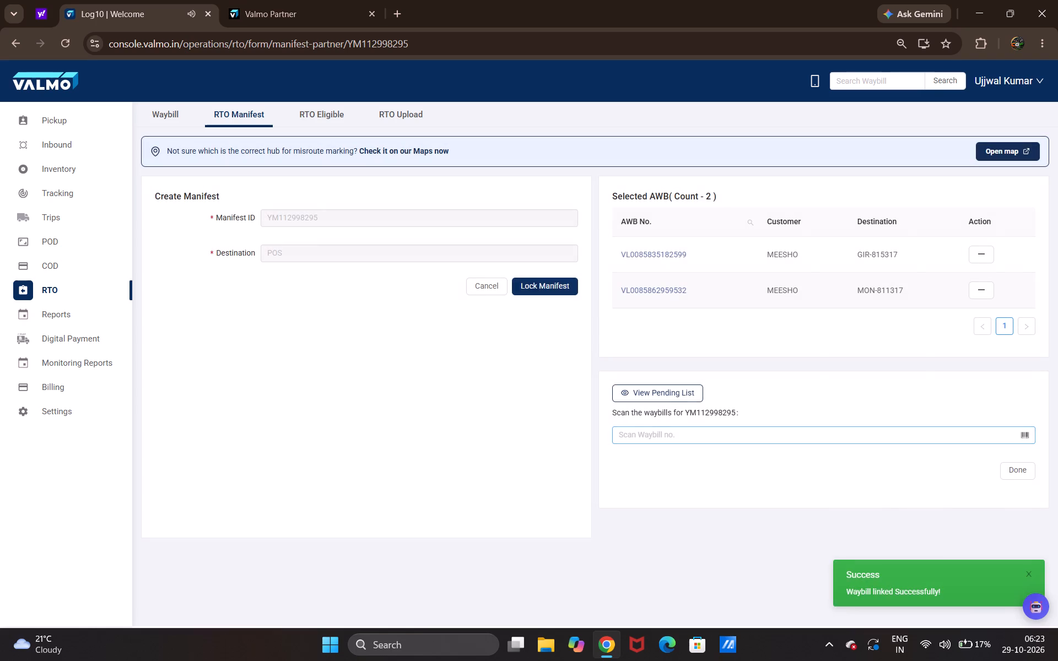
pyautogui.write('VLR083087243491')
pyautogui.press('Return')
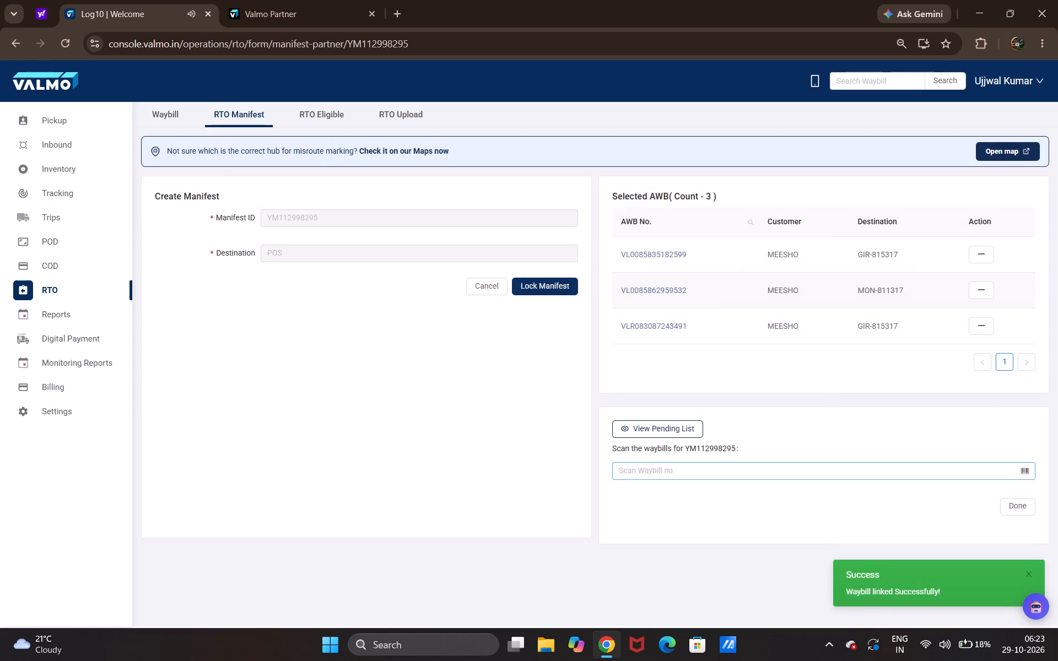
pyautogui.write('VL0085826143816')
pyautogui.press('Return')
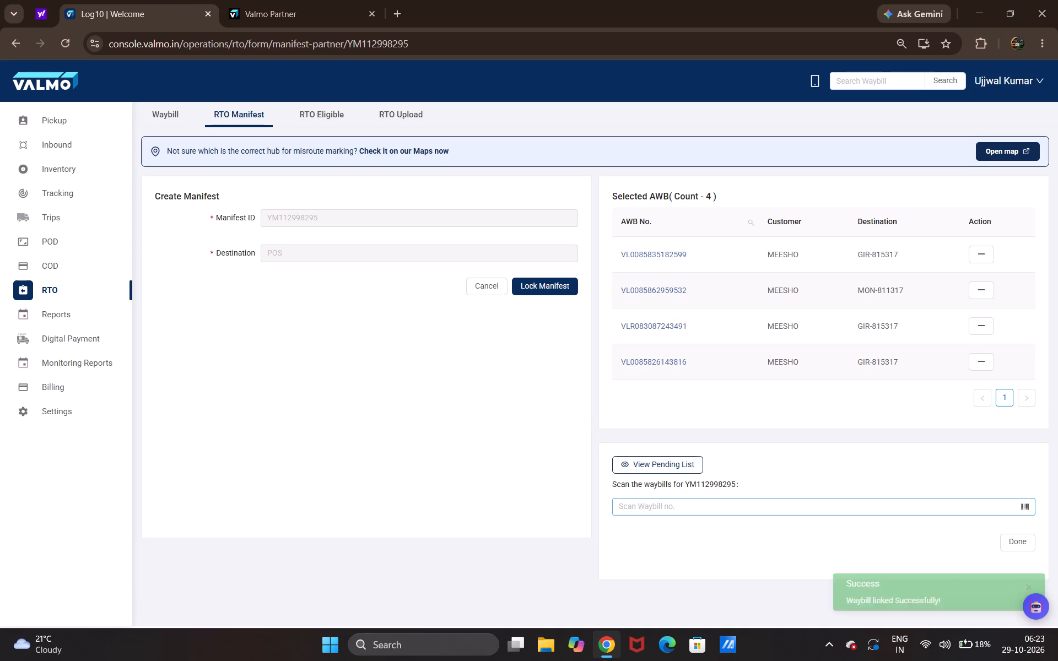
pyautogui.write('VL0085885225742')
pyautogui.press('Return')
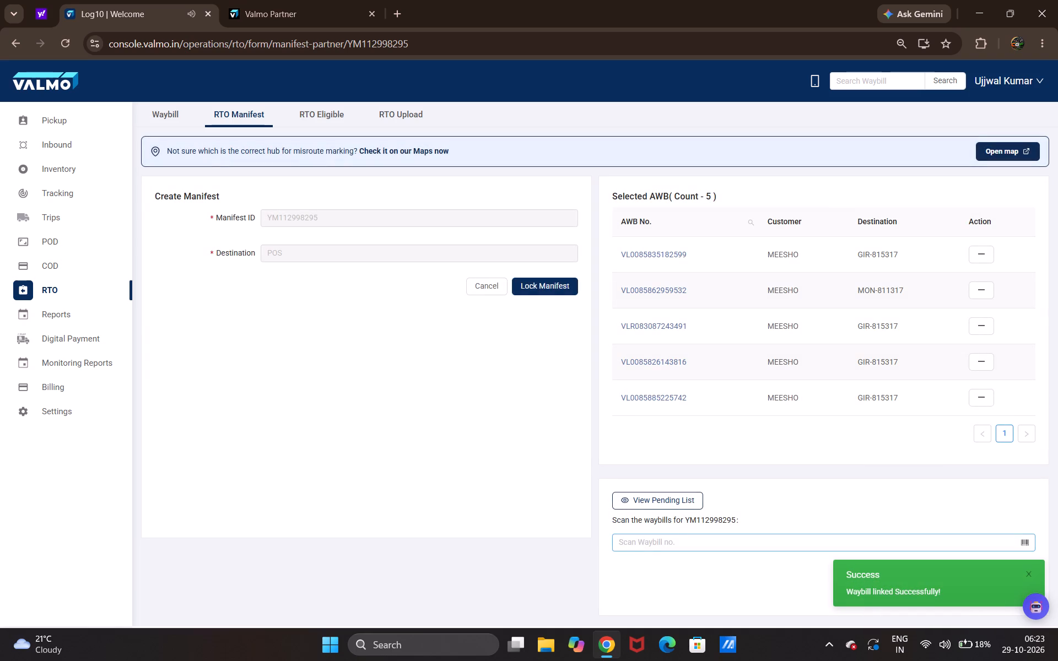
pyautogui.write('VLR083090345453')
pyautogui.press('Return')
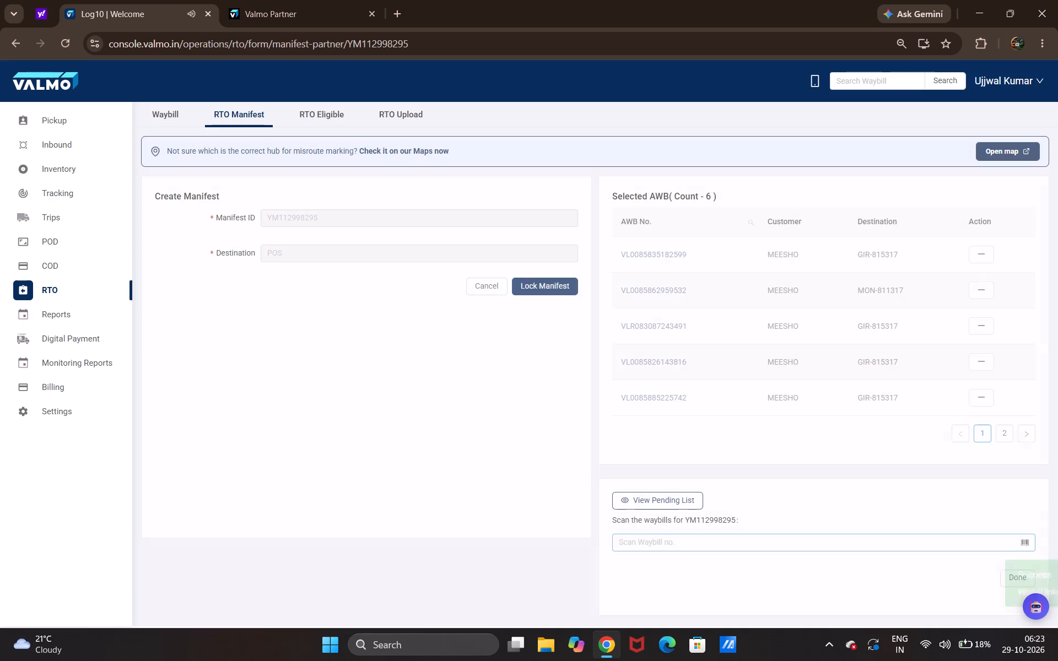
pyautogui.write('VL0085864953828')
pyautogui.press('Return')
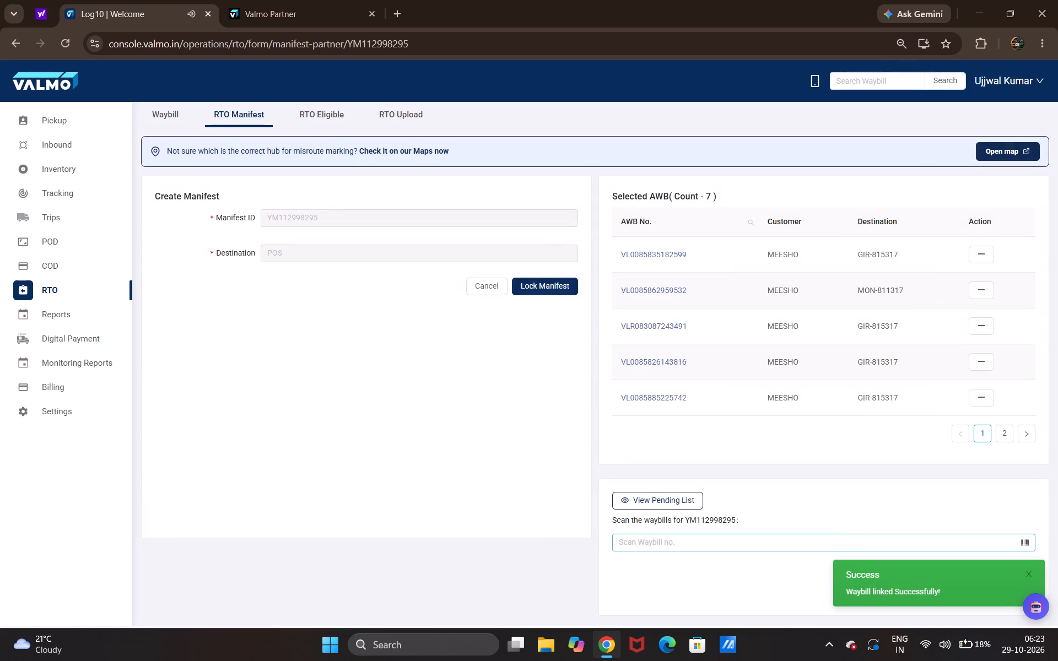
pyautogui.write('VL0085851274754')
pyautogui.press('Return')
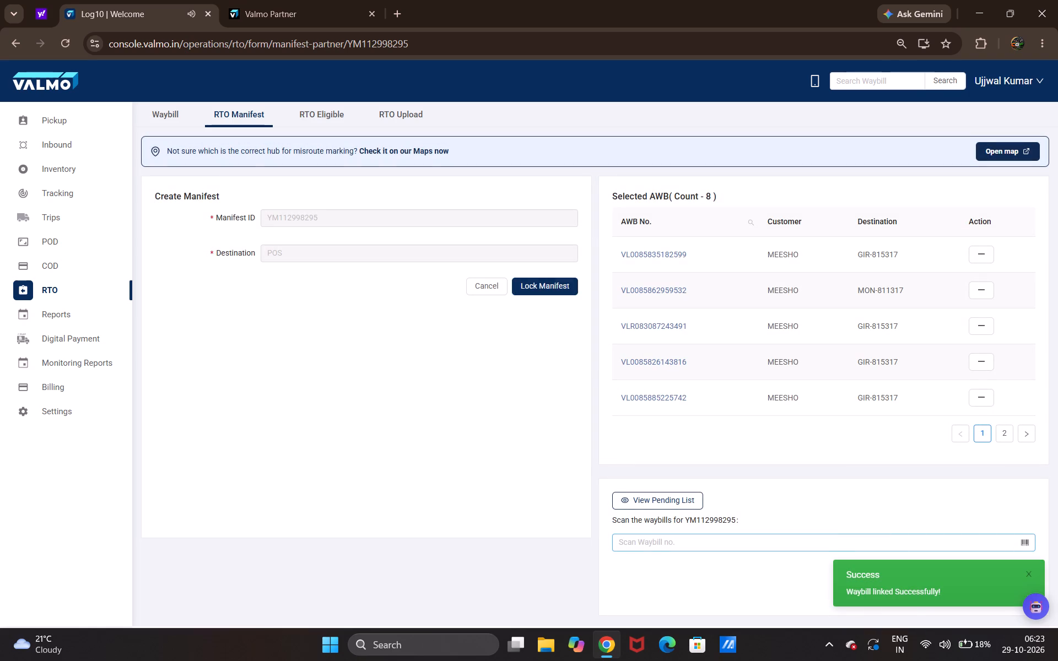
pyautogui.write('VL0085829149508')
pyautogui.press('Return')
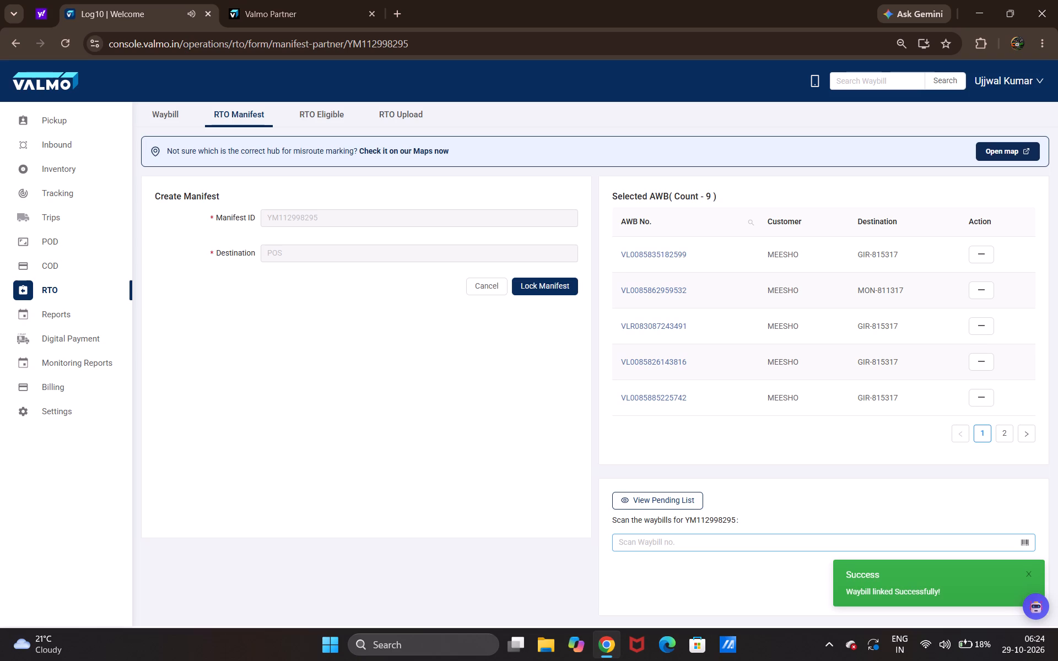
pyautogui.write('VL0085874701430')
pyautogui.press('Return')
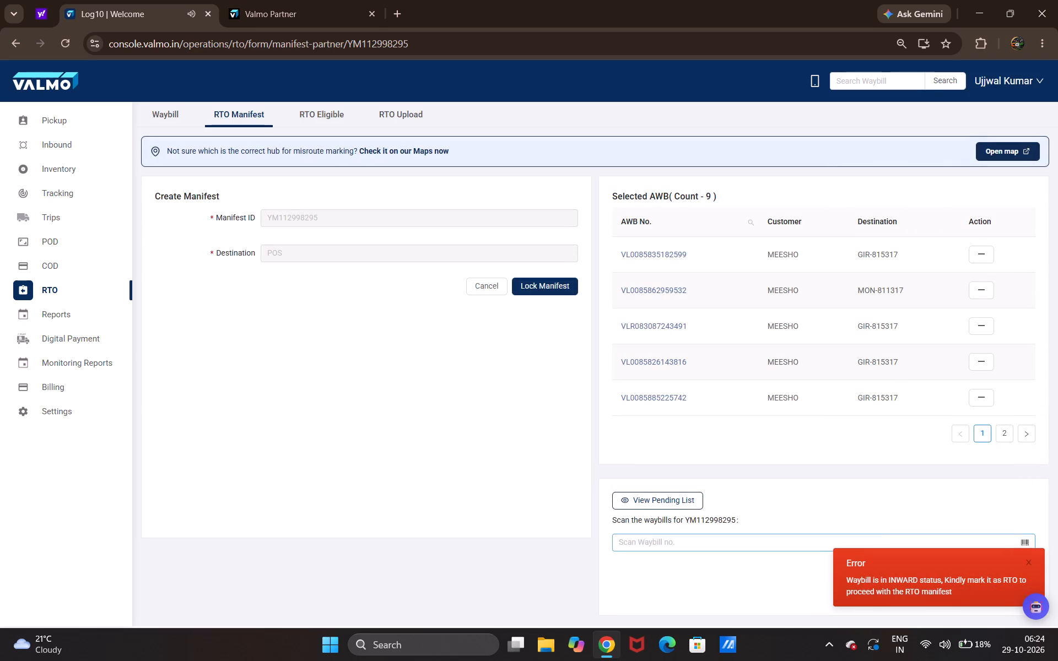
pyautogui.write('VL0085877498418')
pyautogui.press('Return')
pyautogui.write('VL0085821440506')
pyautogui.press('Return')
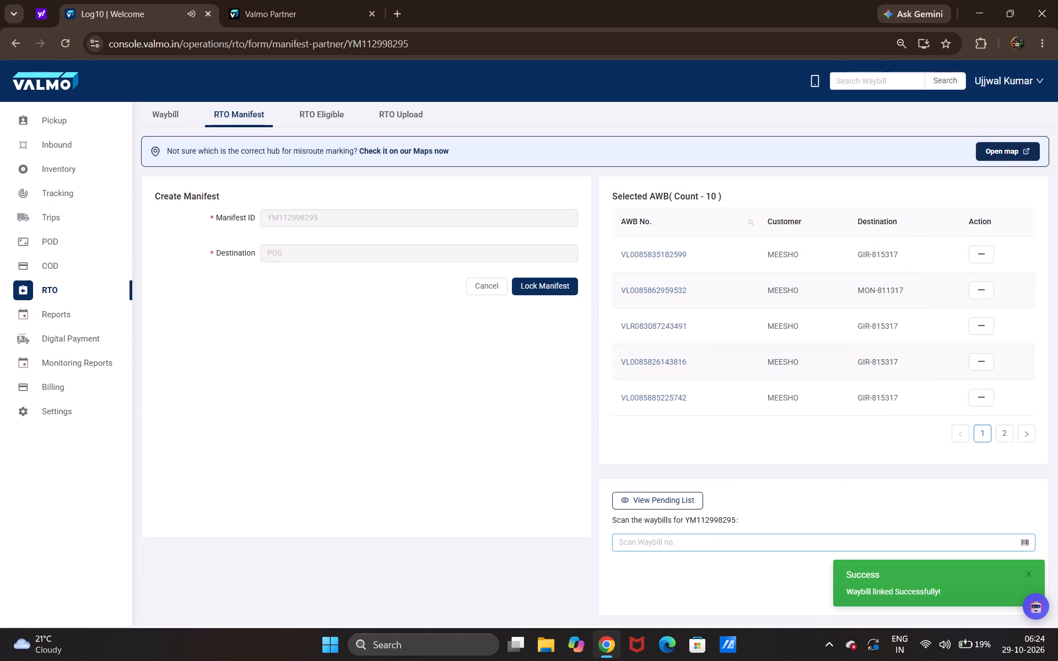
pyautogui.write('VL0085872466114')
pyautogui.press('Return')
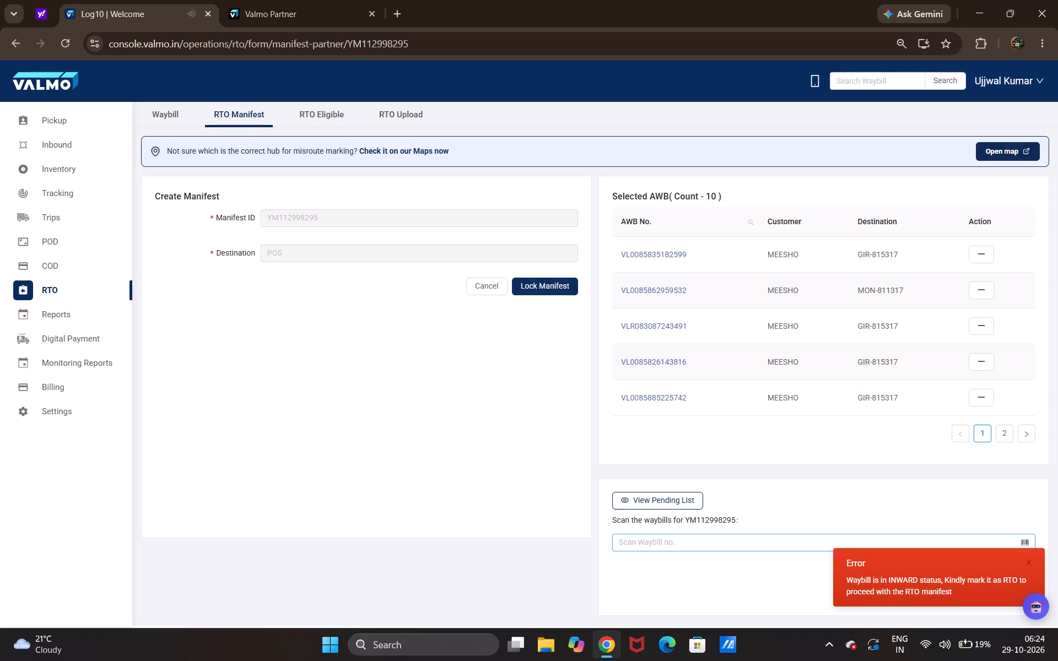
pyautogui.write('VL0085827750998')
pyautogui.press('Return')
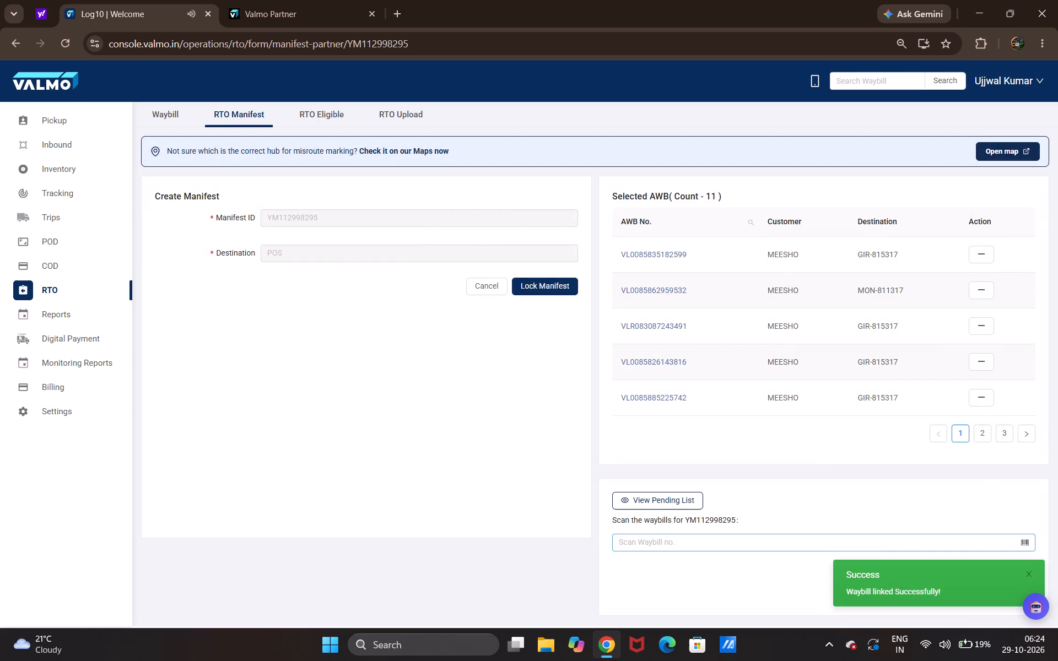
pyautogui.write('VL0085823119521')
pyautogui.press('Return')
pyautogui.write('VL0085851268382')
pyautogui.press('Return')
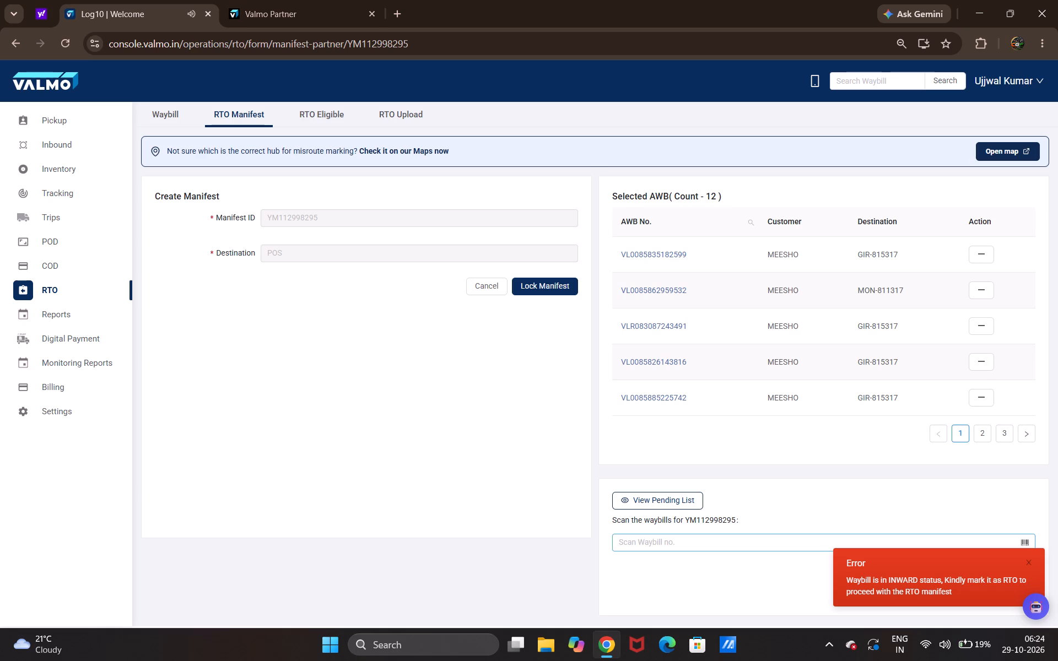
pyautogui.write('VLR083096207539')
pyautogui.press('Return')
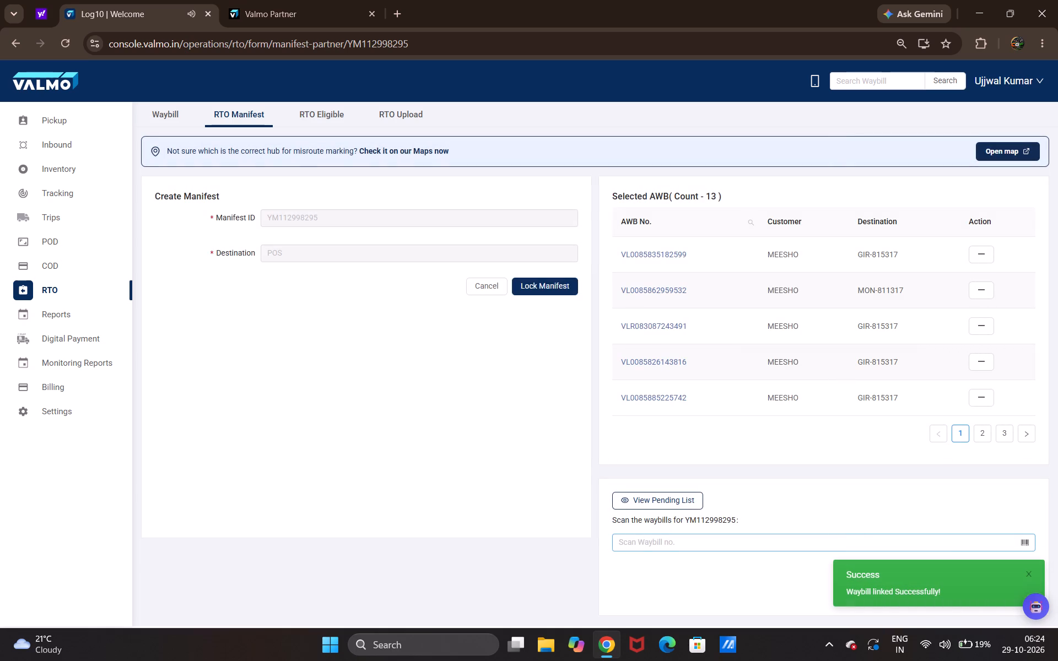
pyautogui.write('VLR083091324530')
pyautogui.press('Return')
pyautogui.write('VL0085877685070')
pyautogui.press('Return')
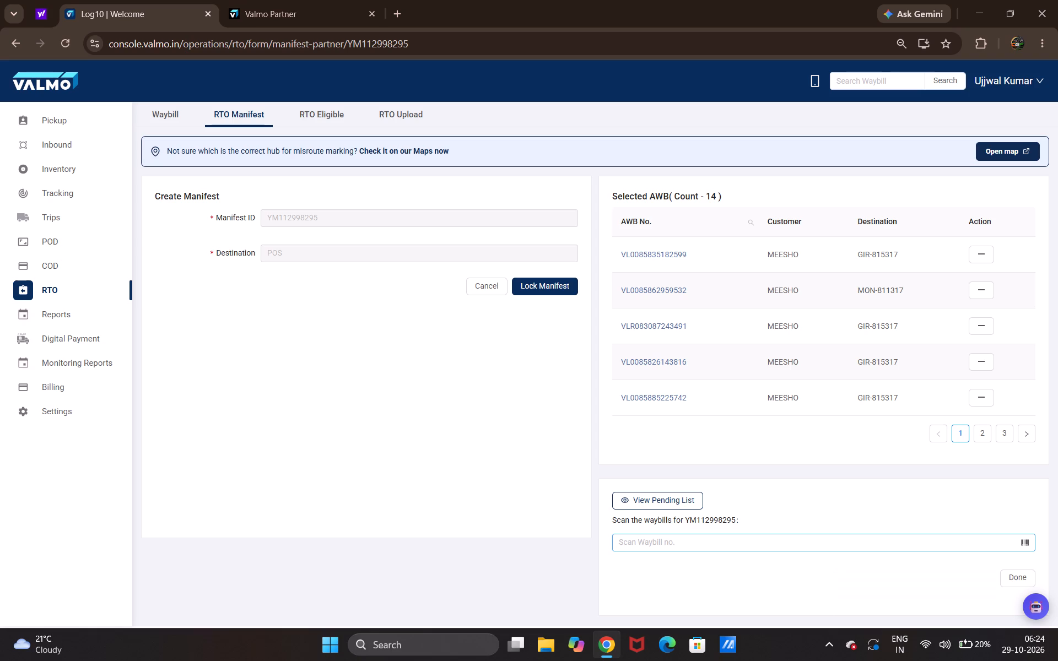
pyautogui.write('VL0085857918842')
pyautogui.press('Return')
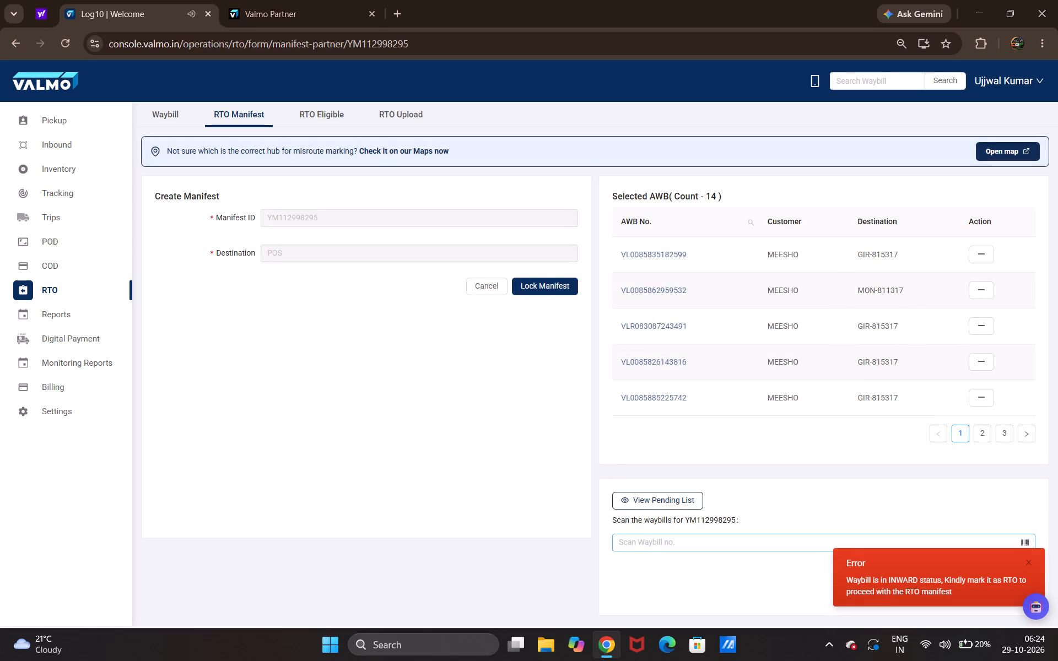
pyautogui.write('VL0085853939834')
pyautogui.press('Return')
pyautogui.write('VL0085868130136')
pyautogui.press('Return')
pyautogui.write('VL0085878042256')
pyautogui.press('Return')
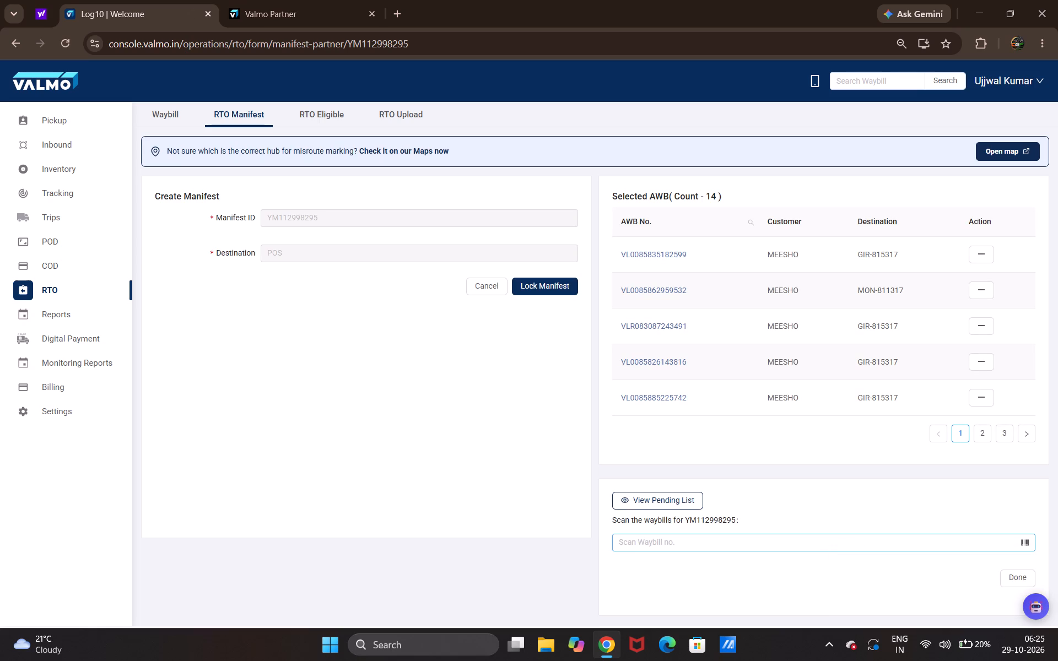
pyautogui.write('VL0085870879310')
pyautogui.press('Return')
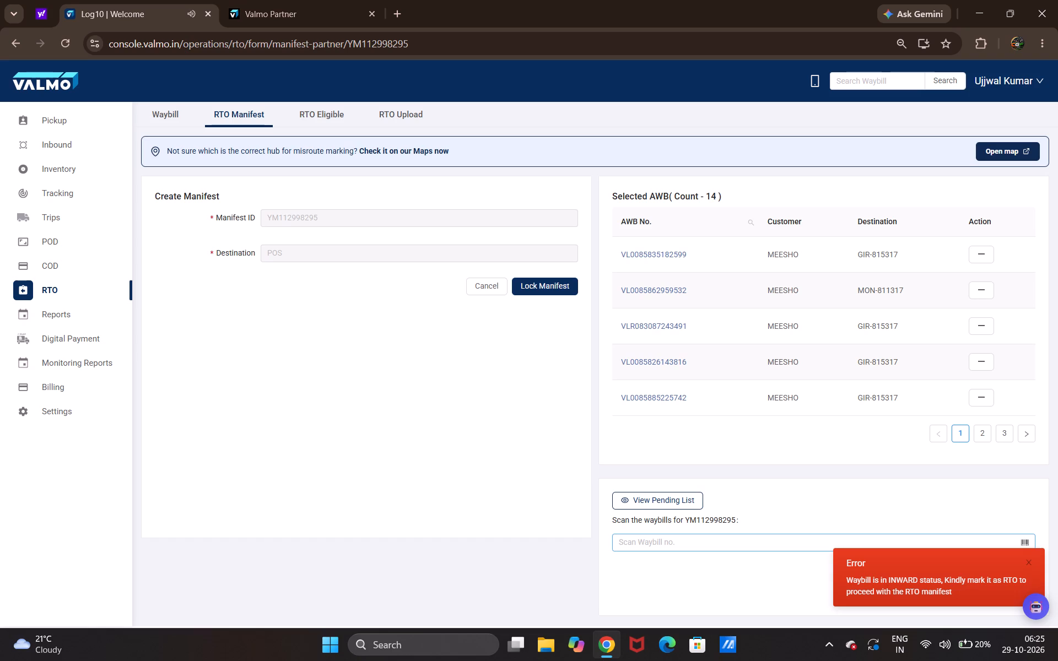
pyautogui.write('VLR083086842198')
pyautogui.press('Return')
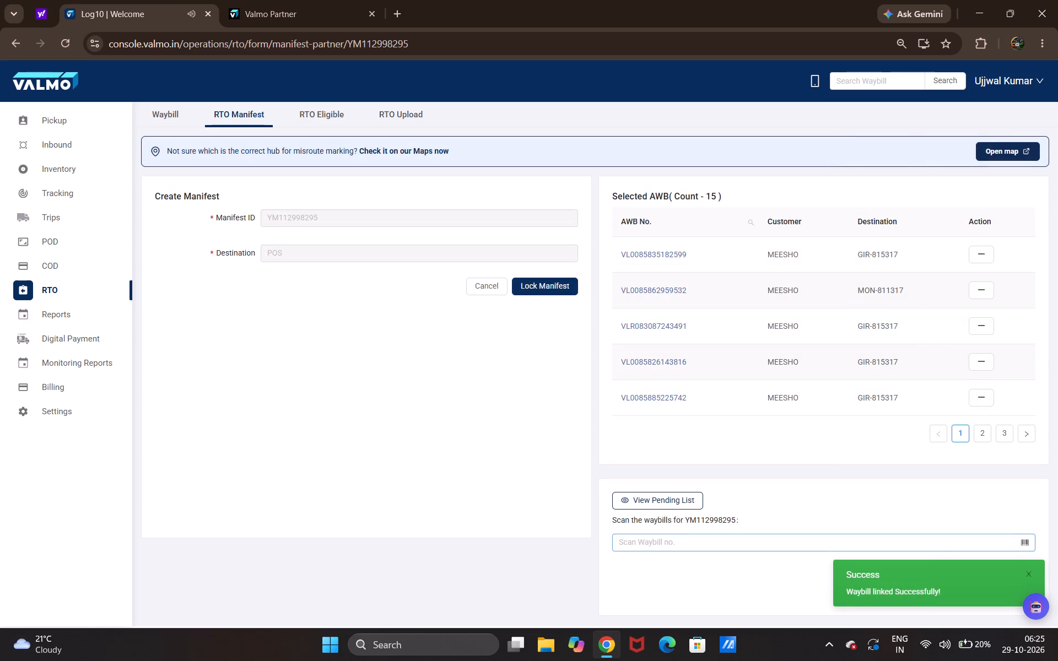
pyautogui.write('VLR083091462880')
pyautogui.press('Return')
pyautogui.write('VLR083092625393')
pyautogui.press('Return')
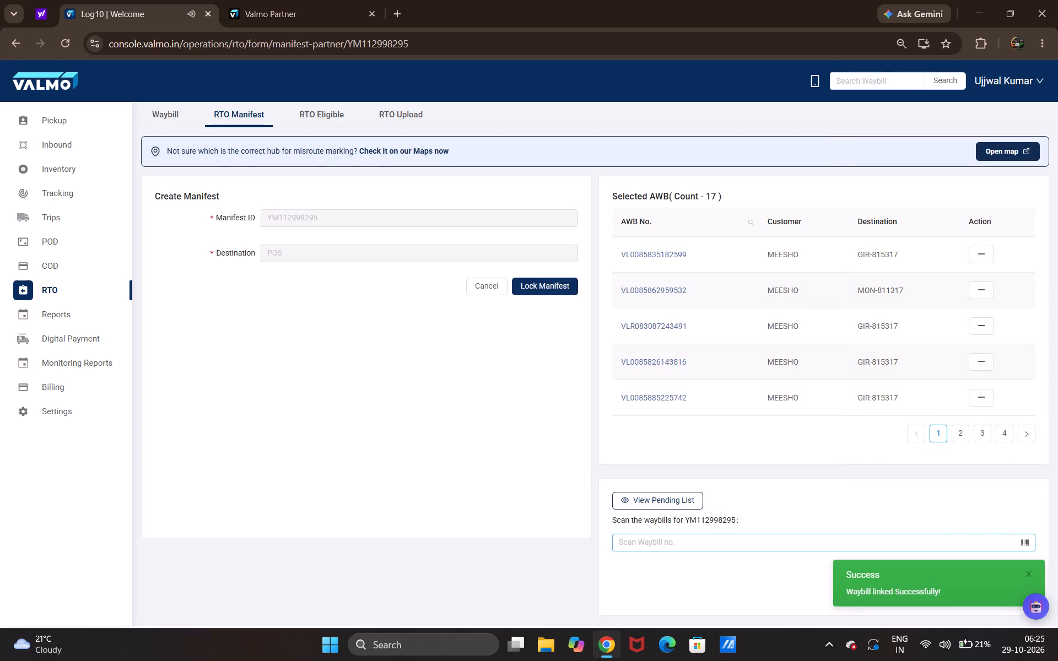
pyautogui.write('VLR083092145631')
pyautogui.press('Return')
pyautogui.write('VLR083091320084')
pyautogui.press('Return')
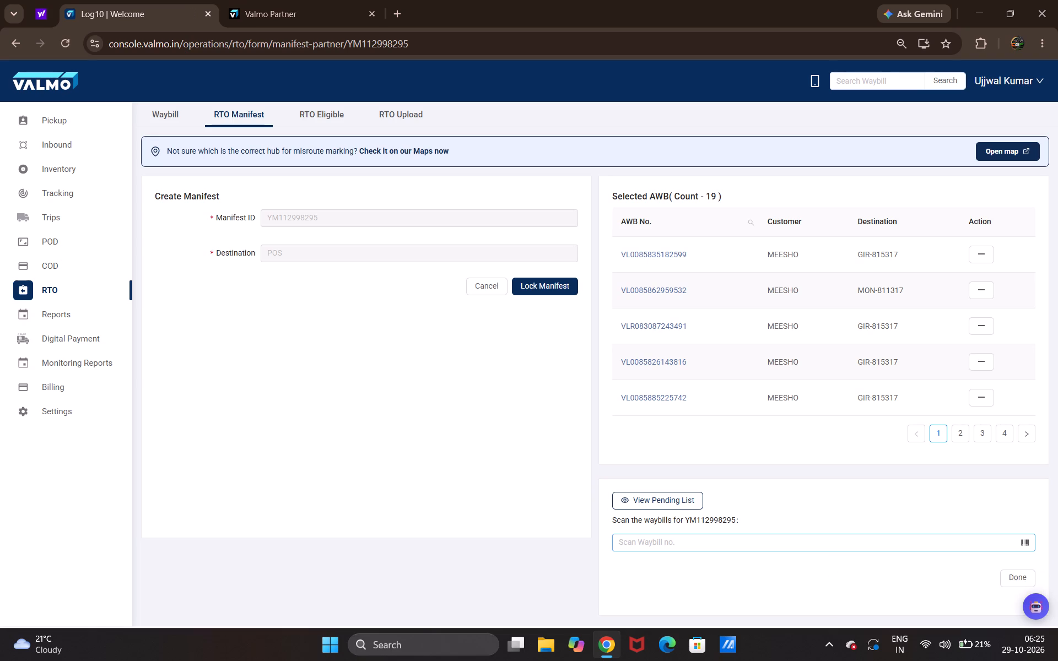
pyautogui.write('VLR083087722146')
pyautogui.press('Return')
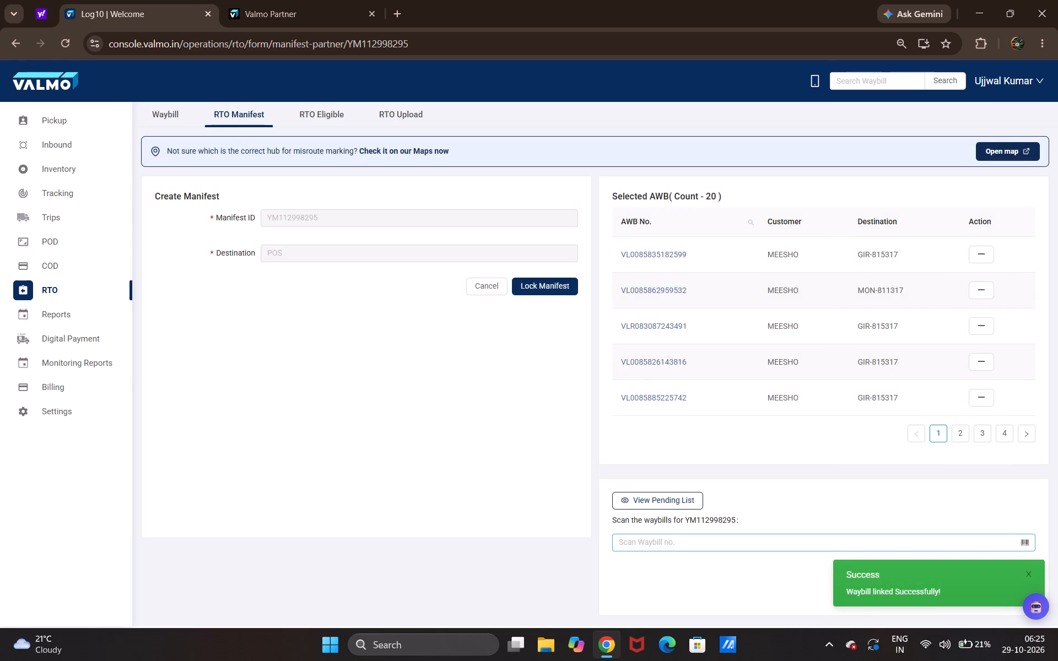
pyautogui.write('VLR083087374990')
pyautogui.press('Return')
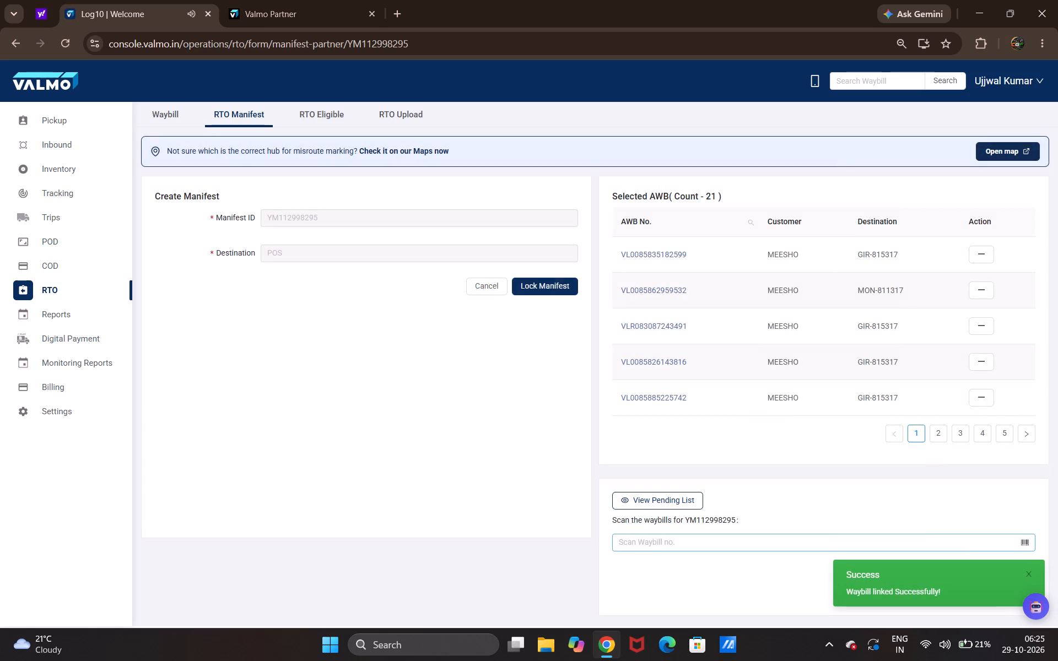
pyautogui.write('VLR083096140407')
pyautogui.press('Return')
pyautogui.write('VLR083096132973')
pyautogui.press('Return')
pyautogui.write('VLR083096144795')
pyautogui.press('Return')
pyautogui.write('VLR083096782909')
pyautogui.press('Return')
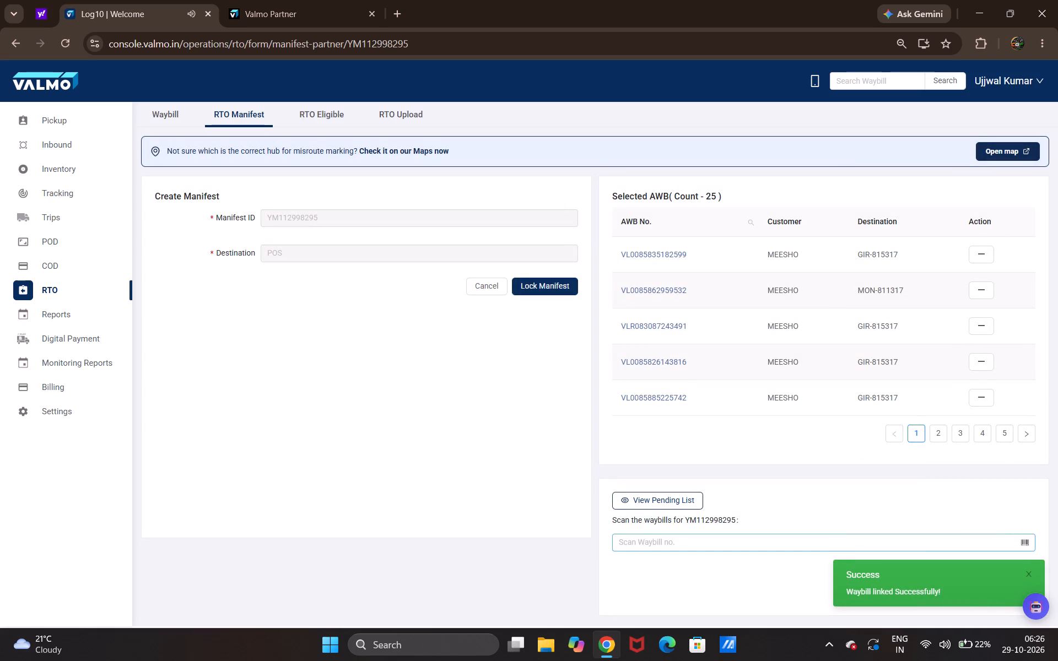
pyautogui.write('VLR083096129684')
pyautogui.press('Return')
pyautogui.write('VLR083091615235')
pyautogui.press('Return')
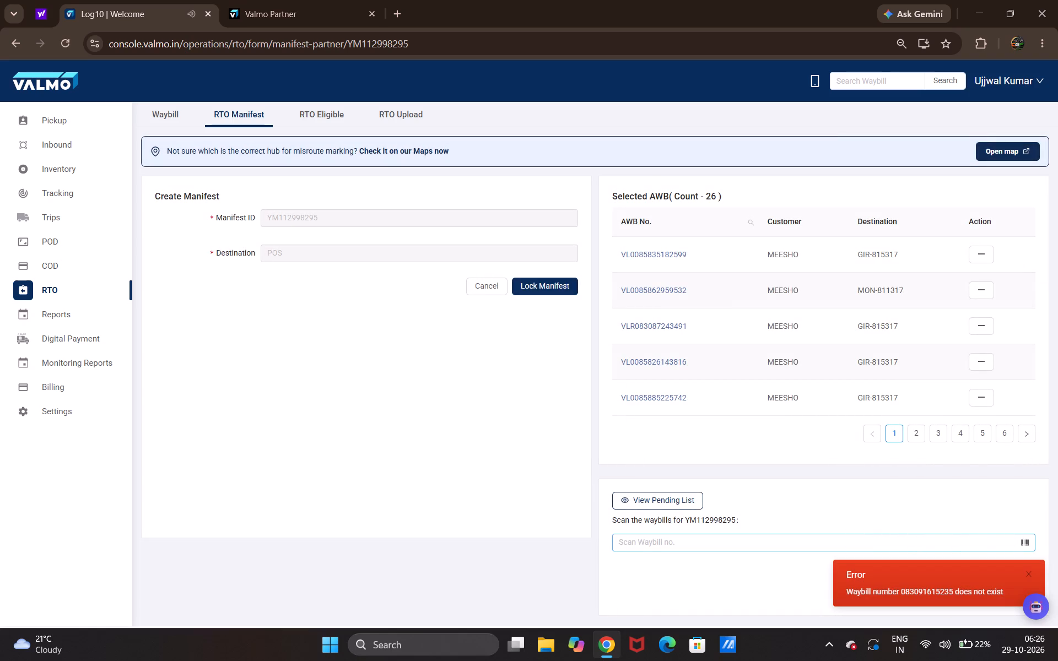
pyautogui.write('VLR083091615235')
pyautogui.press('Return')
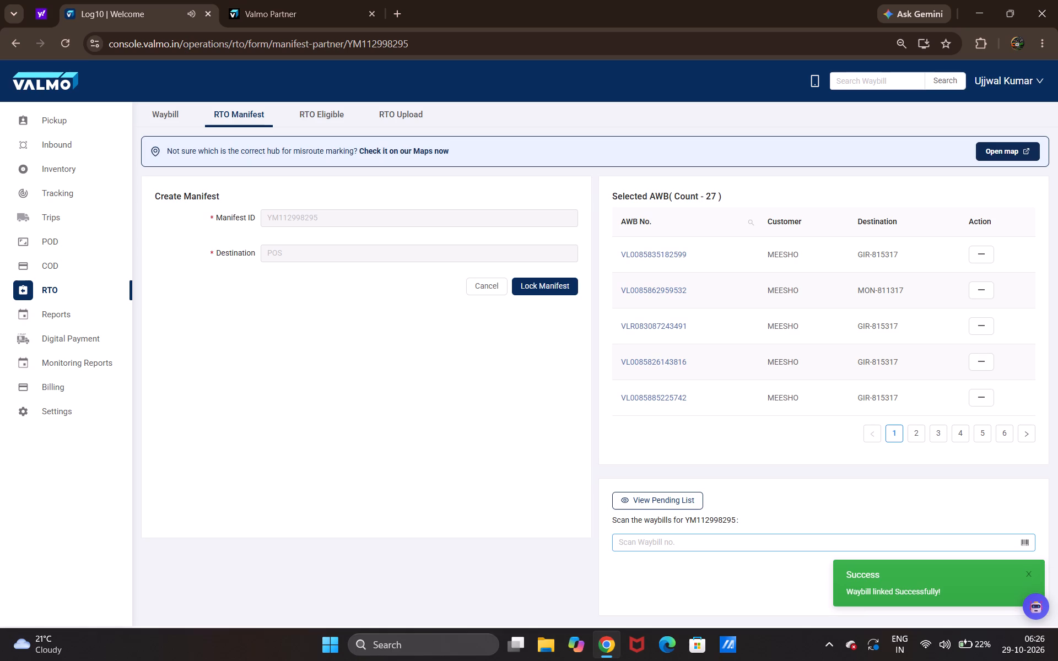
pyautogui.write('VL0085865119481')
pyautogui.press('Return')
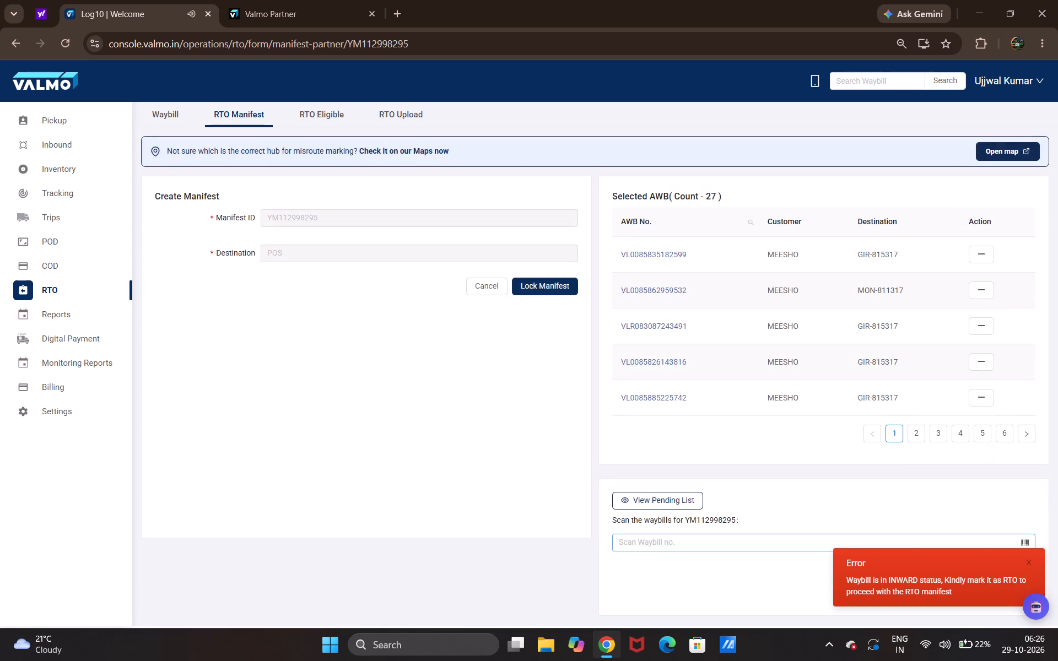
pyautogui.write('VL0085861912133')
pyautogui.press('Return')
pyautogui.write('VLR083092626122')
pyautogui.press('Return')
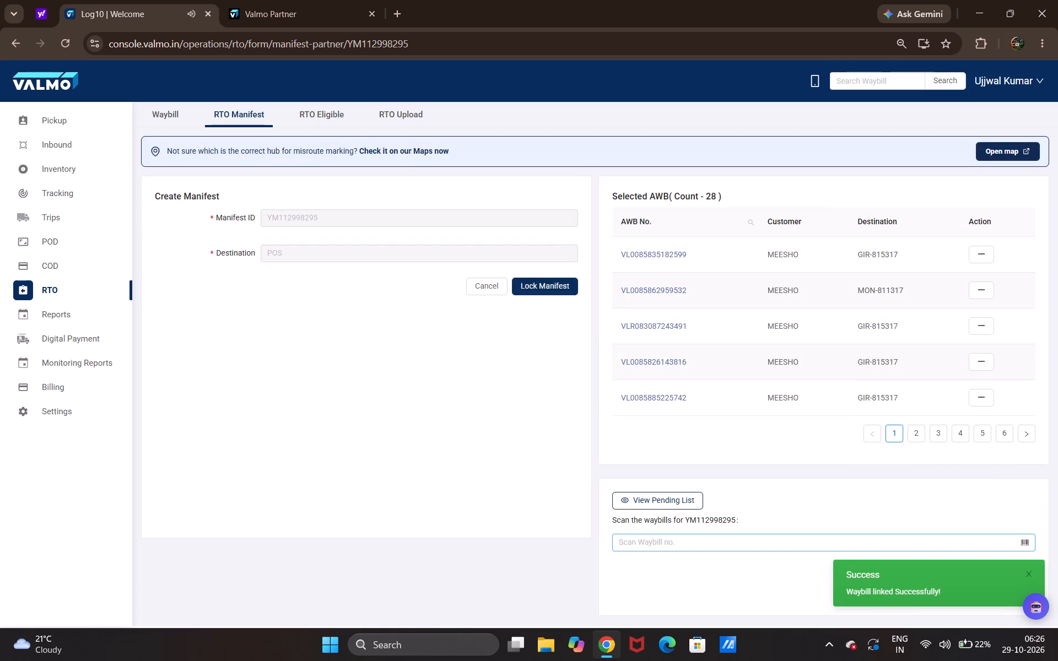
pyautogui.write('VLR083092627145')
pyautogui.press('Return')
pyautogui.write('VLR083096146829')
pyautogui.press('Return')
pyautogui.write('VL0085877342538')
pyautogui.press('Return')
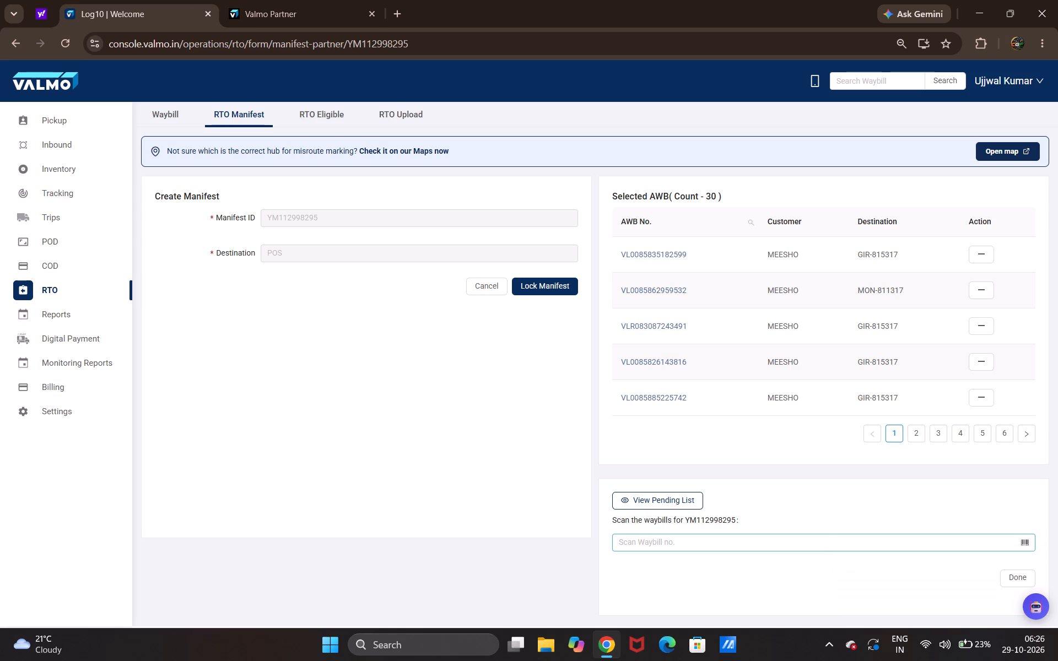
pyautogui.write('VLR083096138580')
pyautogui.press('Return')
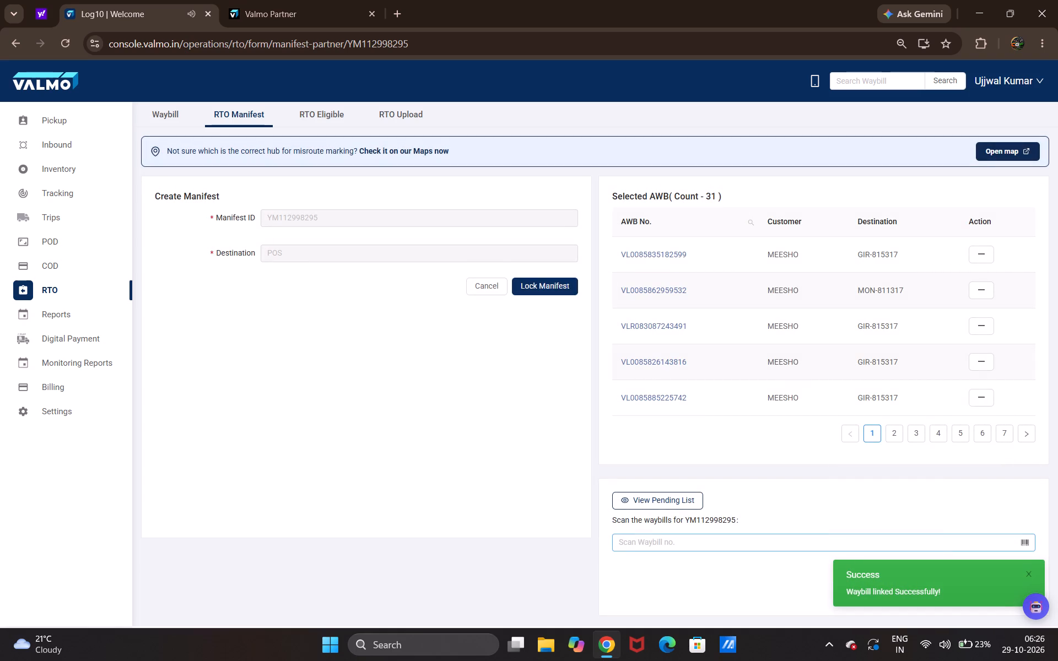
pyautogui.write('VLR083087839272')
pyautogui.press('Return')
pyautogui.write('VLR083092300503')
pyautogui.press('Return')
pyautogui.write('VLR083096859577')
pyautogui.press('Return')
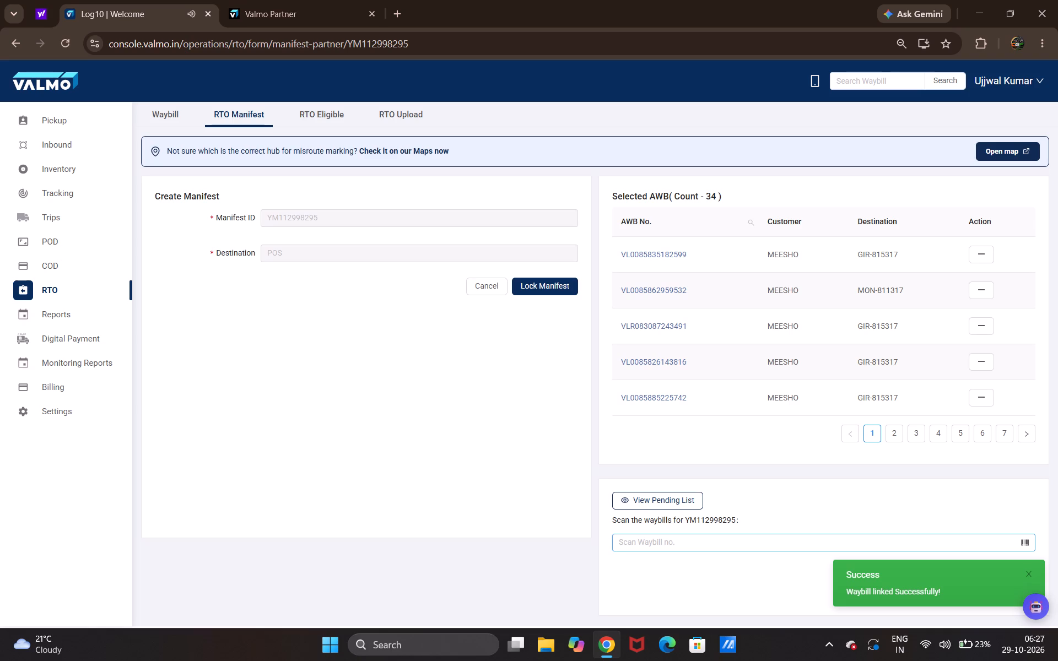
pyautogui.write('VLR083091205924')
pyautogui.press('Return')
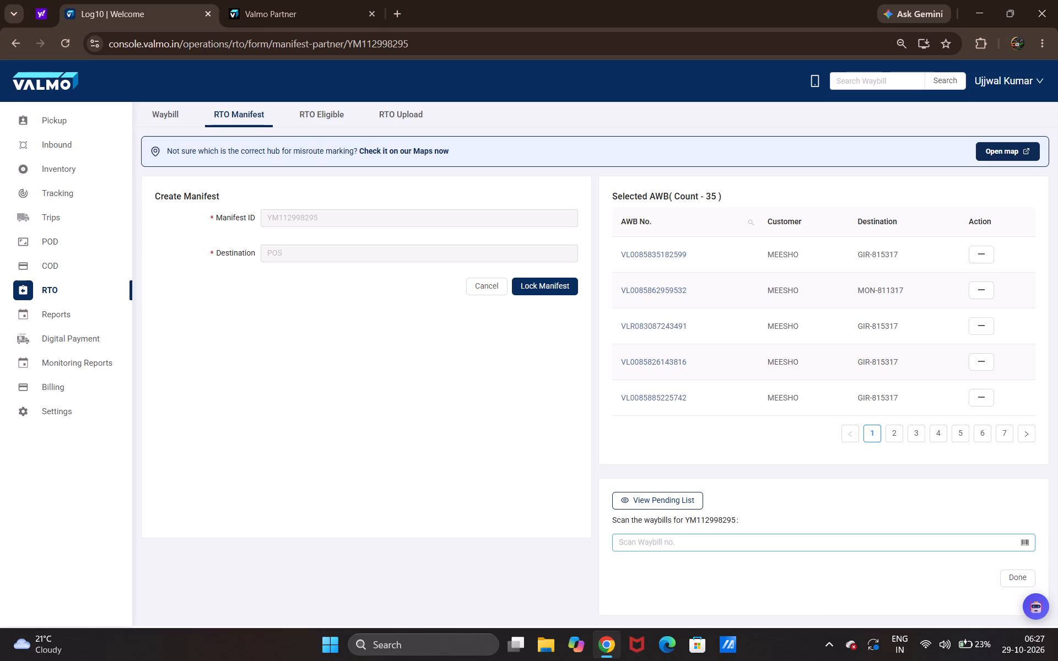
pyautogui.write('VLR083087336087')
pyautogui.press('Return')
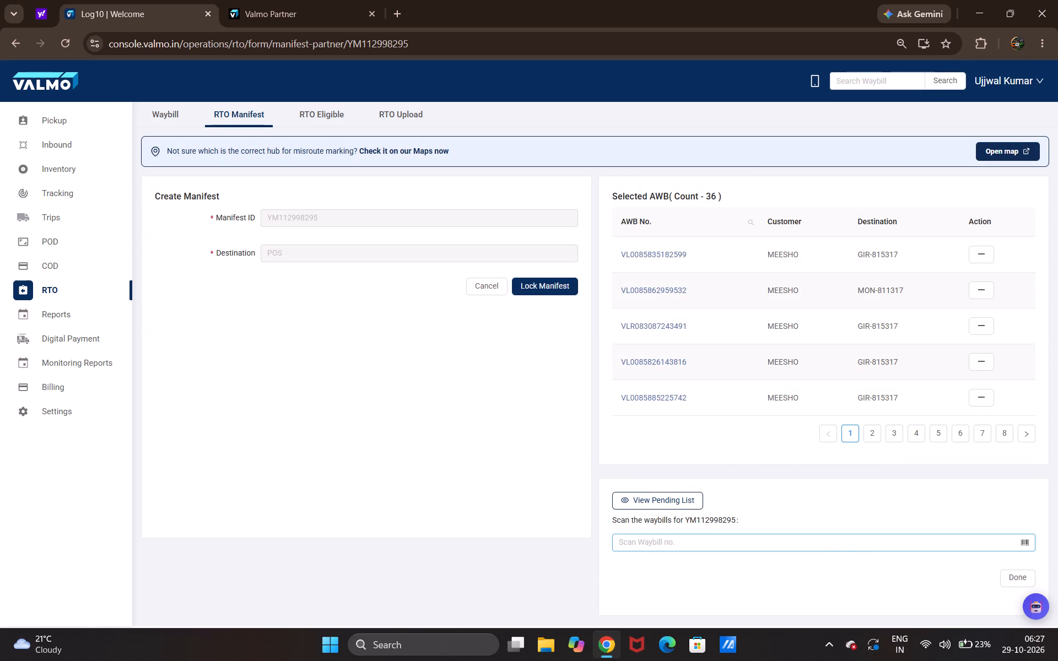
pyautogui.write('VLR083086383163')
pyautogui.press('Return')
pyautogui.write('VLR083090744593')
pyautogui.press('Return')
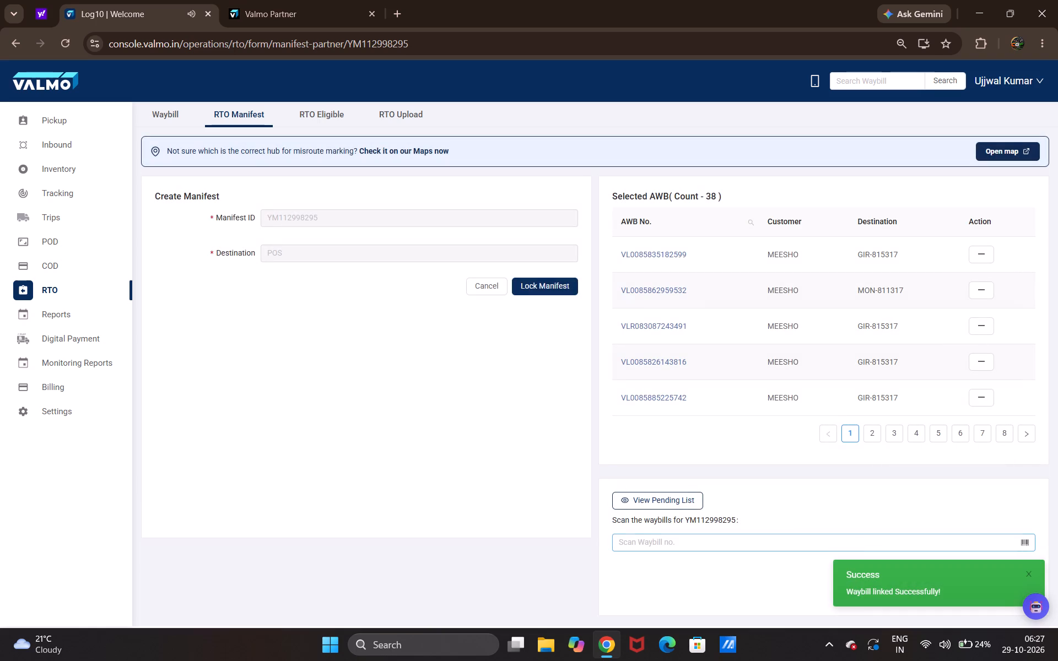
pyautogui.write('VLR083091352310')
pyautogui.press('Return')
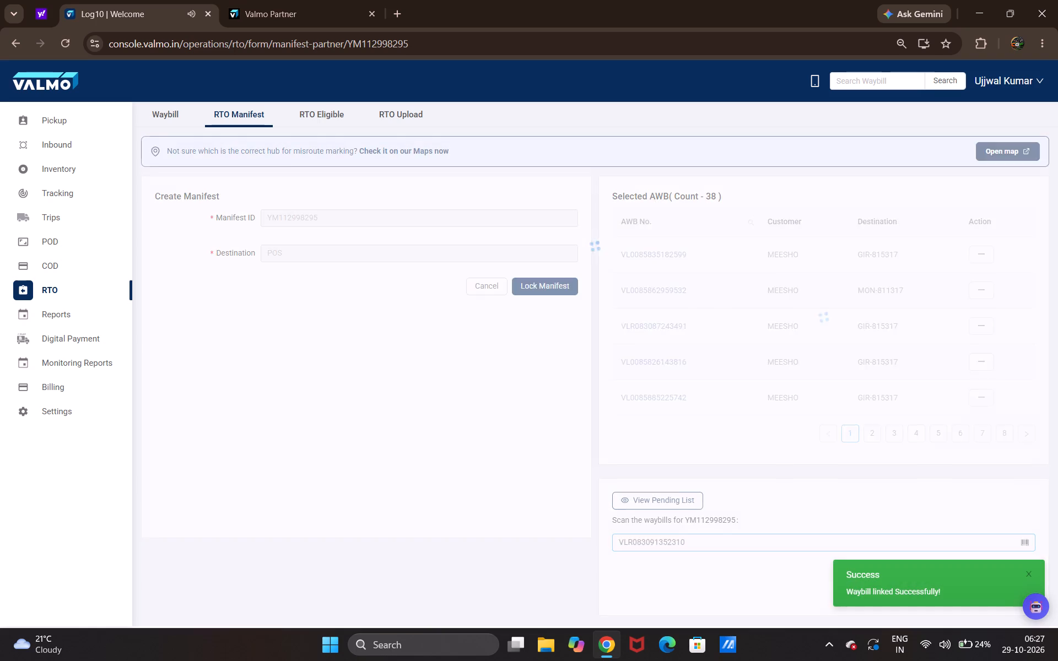
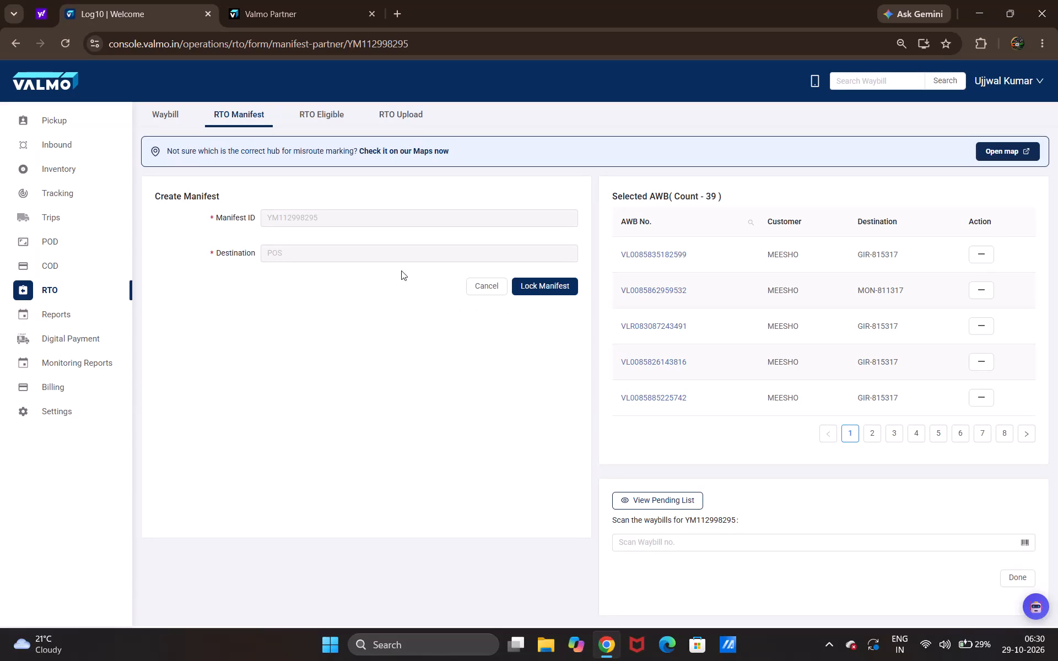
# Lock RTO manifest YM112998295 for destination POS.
pyautogui.click(544, 285)
pyautogui.click(490, 208)
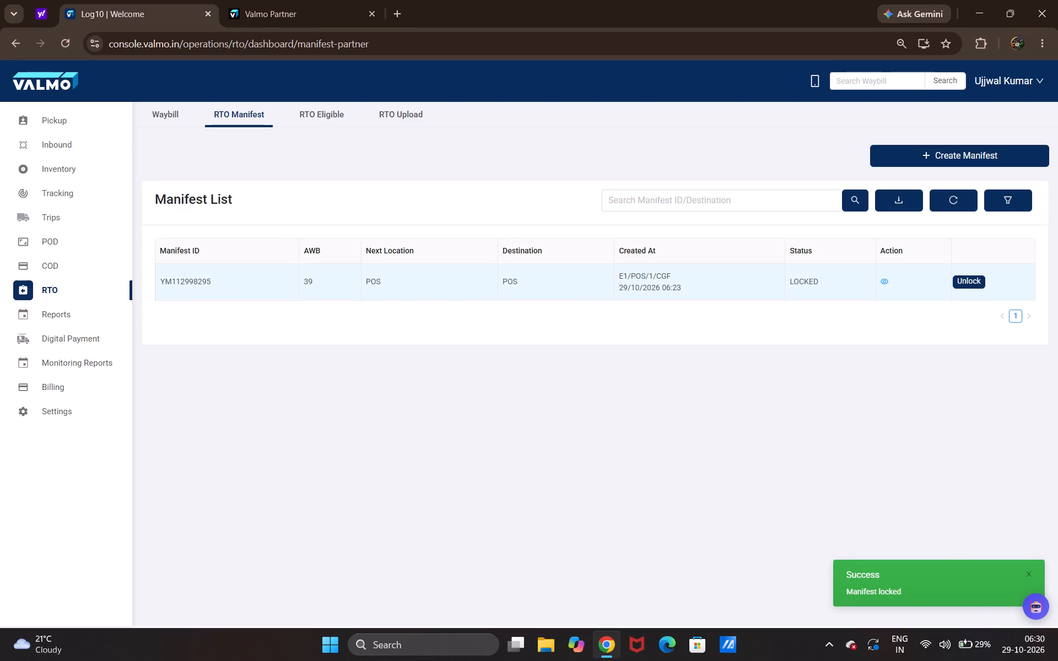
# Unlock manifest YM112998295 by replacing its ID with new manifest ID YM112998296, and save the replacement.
pyautogui.doubleClick(193, 279)
pyautogui.rightClick(193, 279)
pyautogui.click(258, 296)
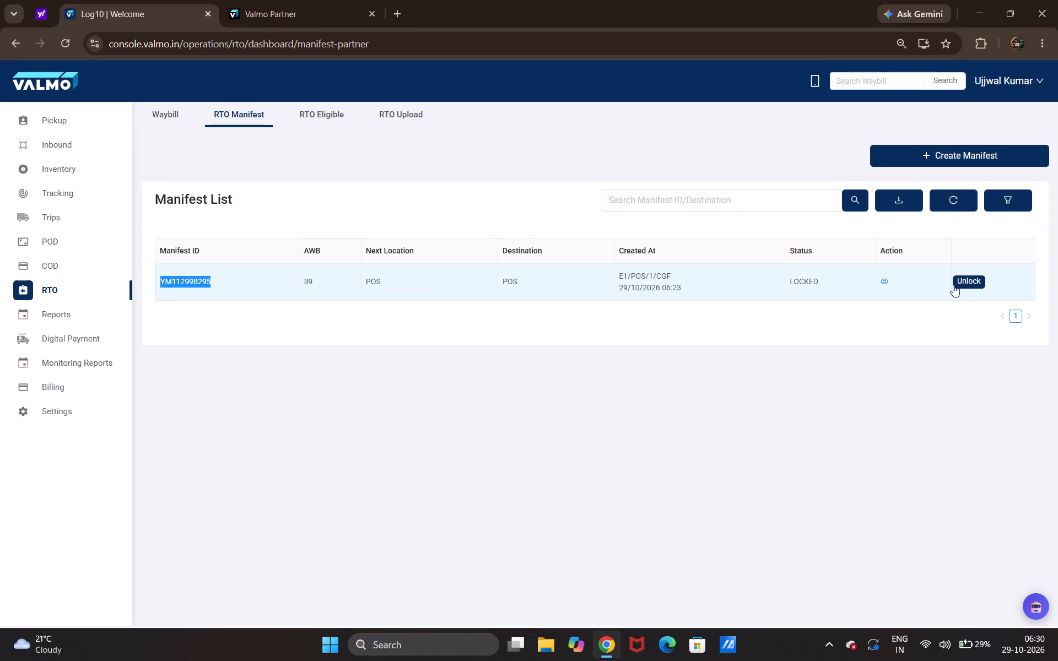
pyautogui.click(961, 280)
pyautogui.rightClick(431, 187)
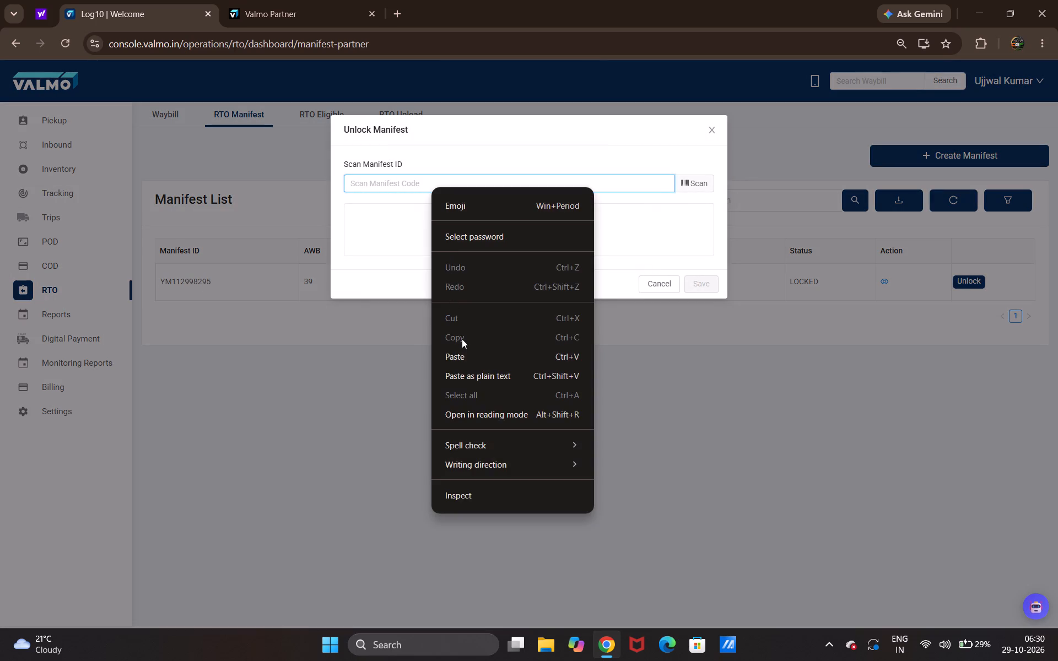
pyautogui.click(463, 354)
pyautogui.click(687, 183)
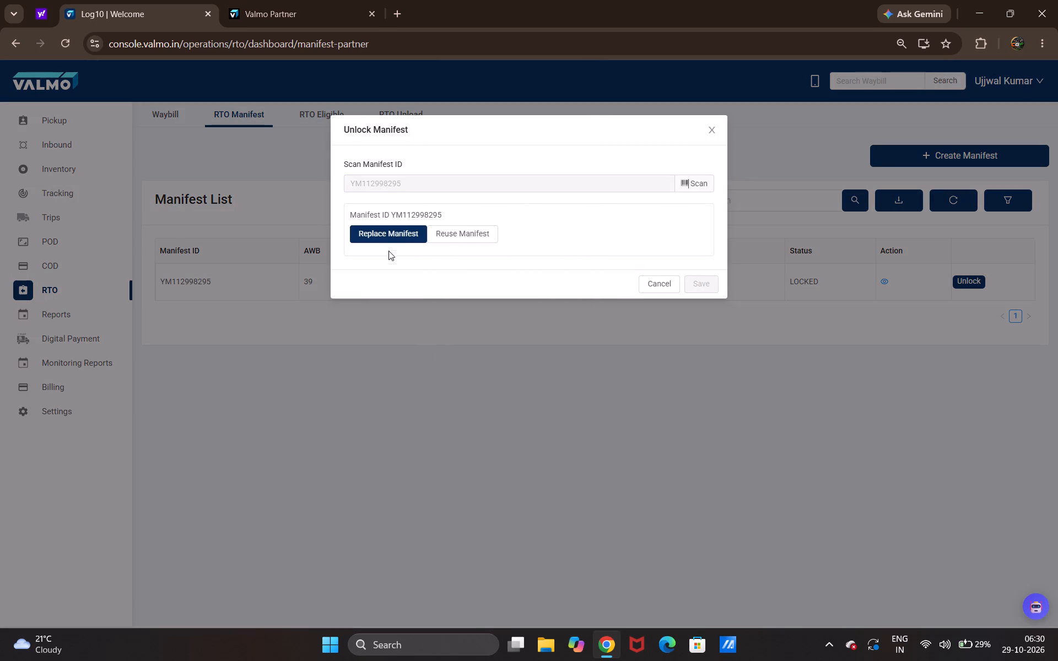
pyautogui.click(390, 229)
pyautogui.click(412, 247)
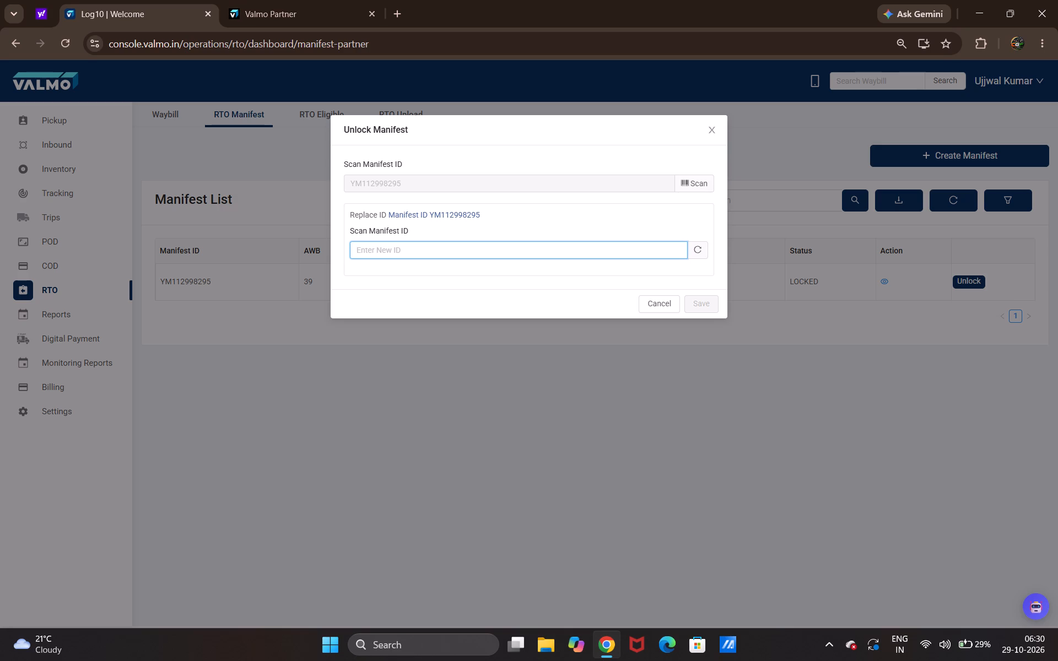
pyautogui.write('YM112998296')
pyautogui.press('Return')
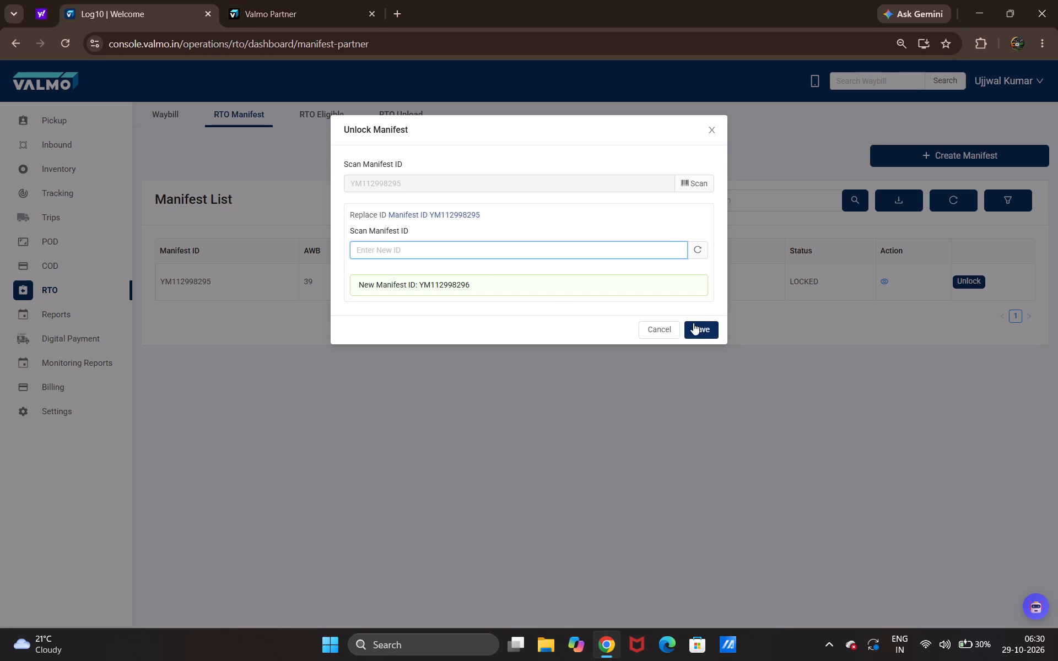
pyautogui.click(694, 323)
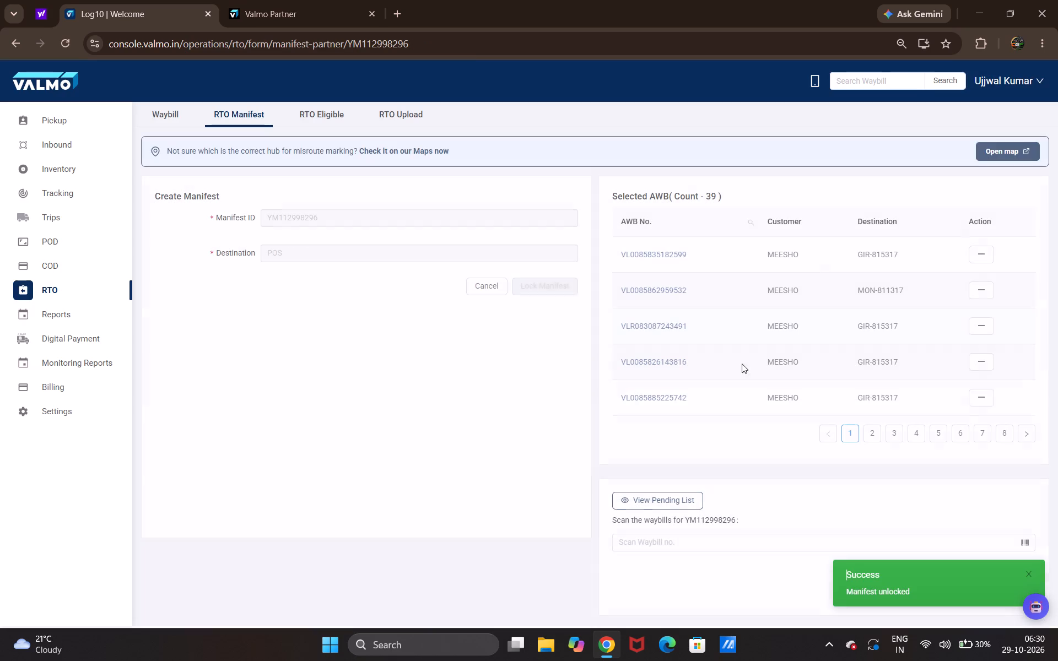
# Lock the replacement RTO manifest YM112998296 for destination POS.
pyautogui.click(545, 281)
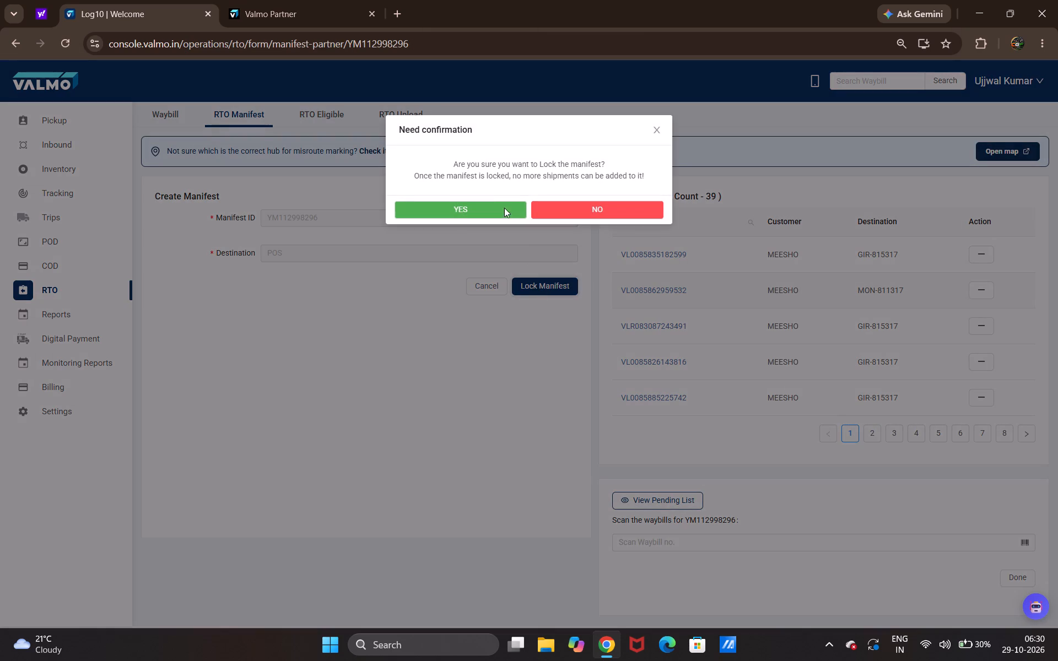
pyautogui.click(489, 209)
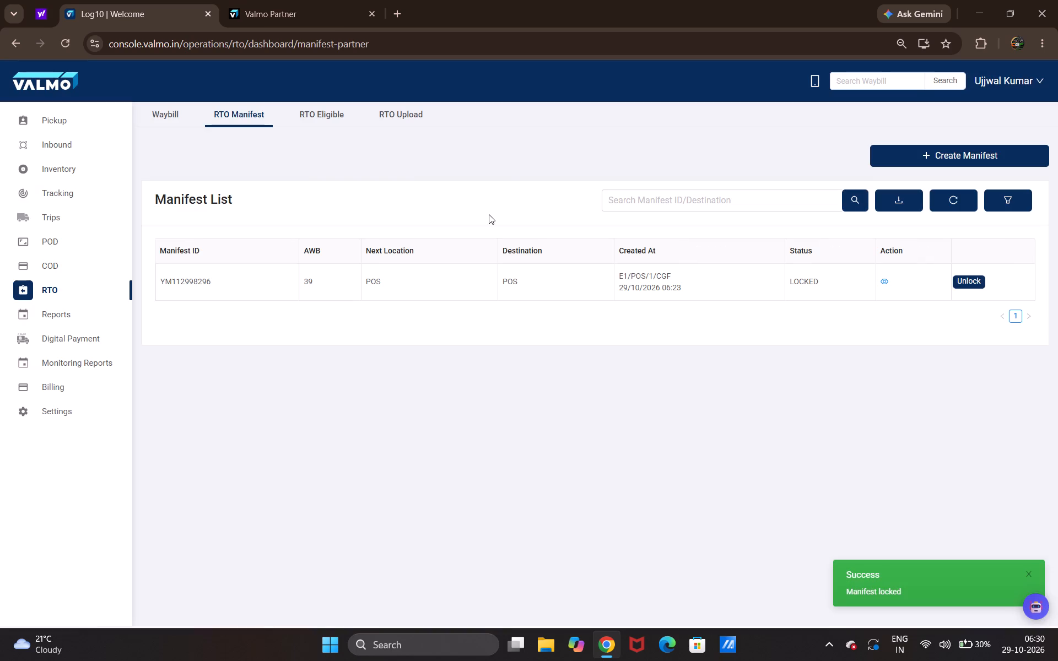
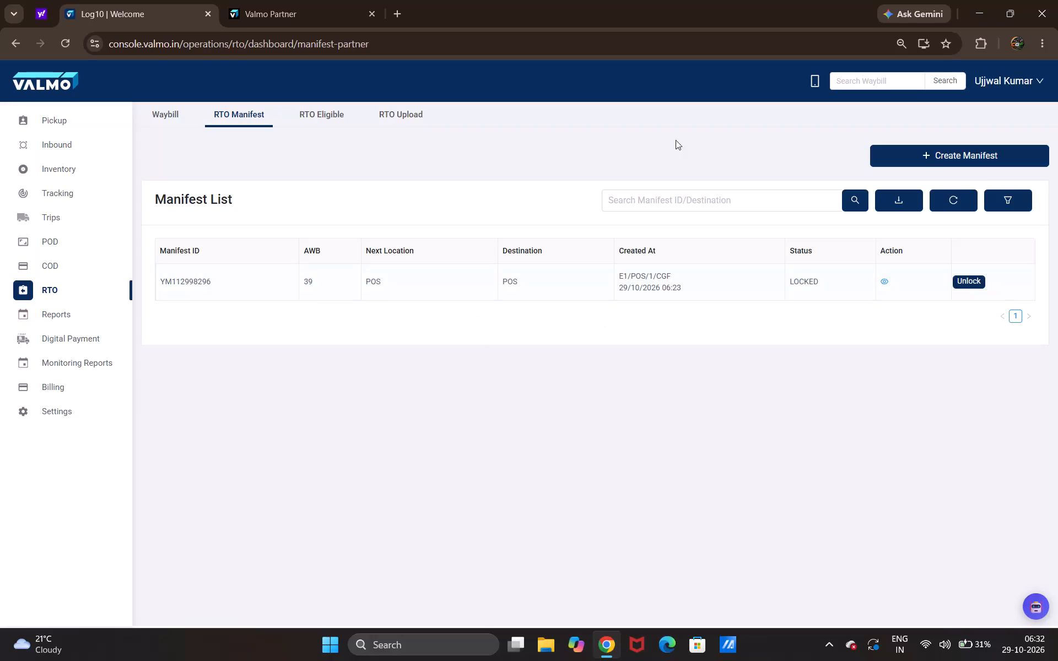
# Download the sample file for RTO bulk upload and bring up the recent download history.
pyautogui.click(408, 109)
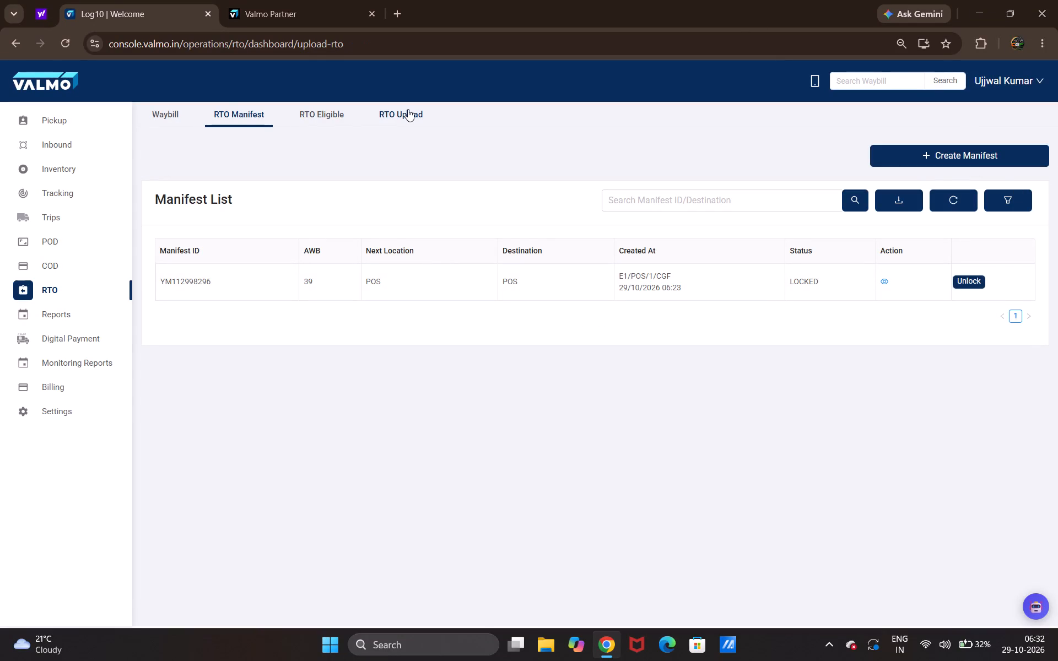
pyautogui.click(666, 232)
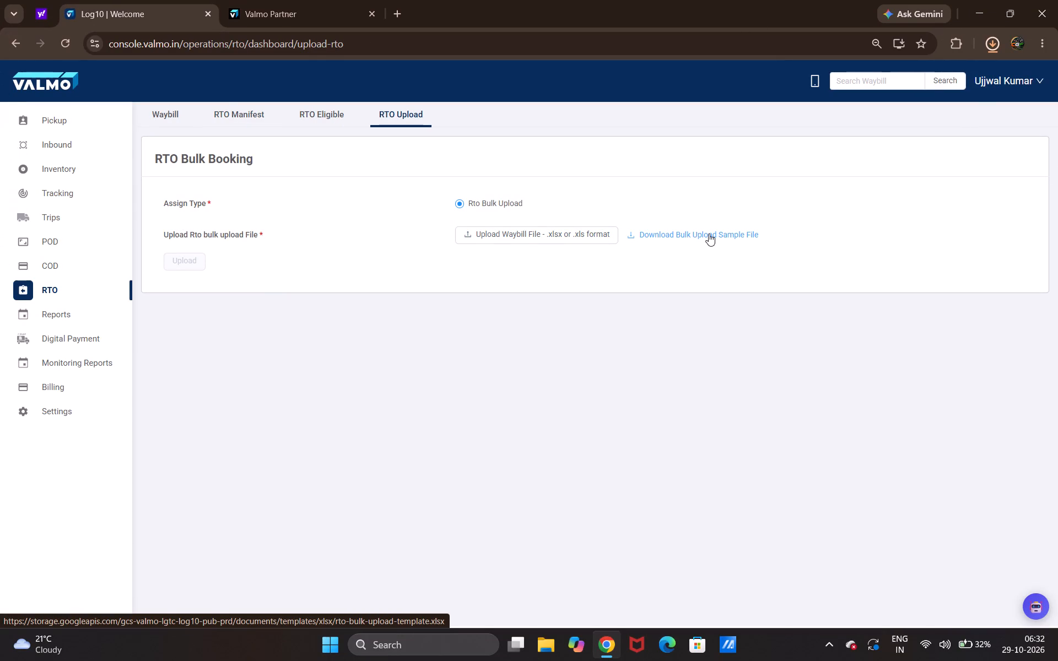
pyautogui.click(993, 47)
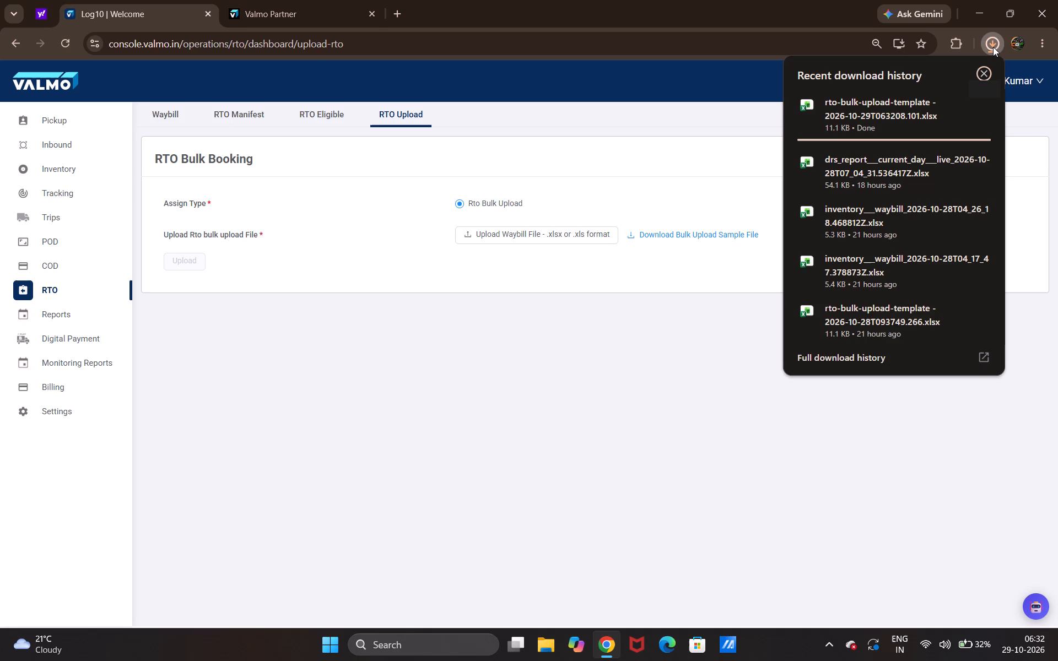
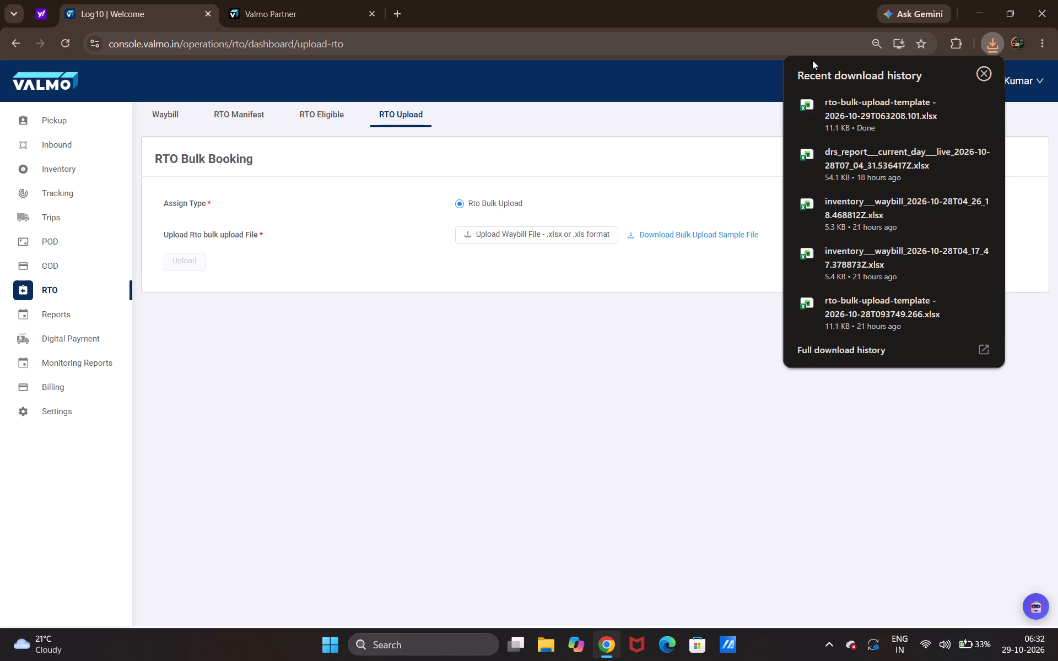
# Open the newly downloaded rto-bulk-upload-template workbook in Excel and enable editing.
pyautogui.click(833, 119)
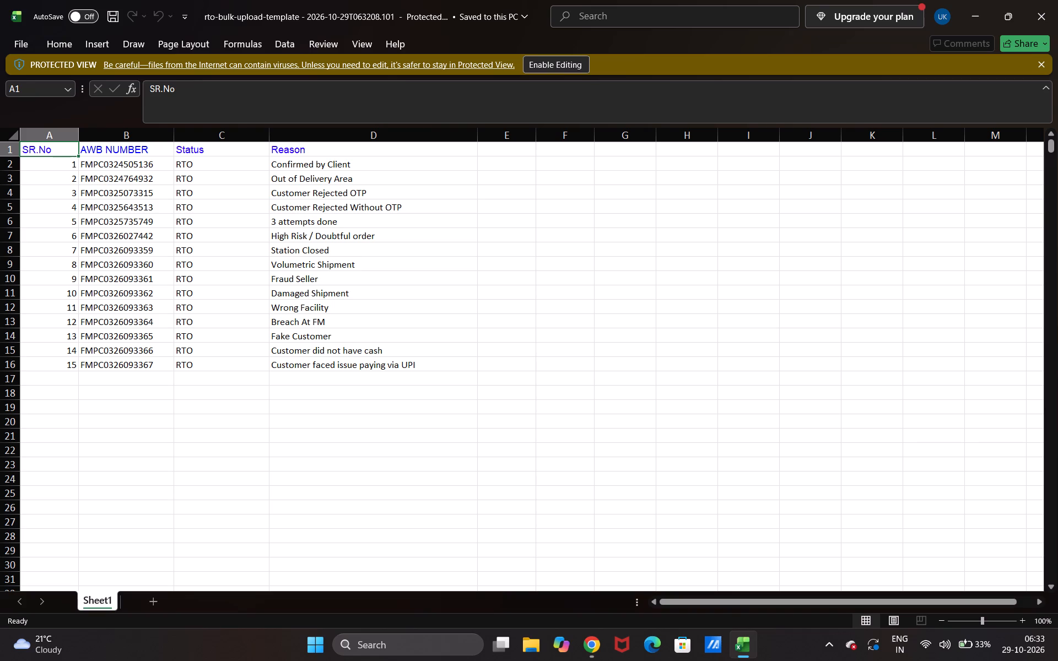
pyautogui.click(560, 65)
pyautogui.click(141, 214)
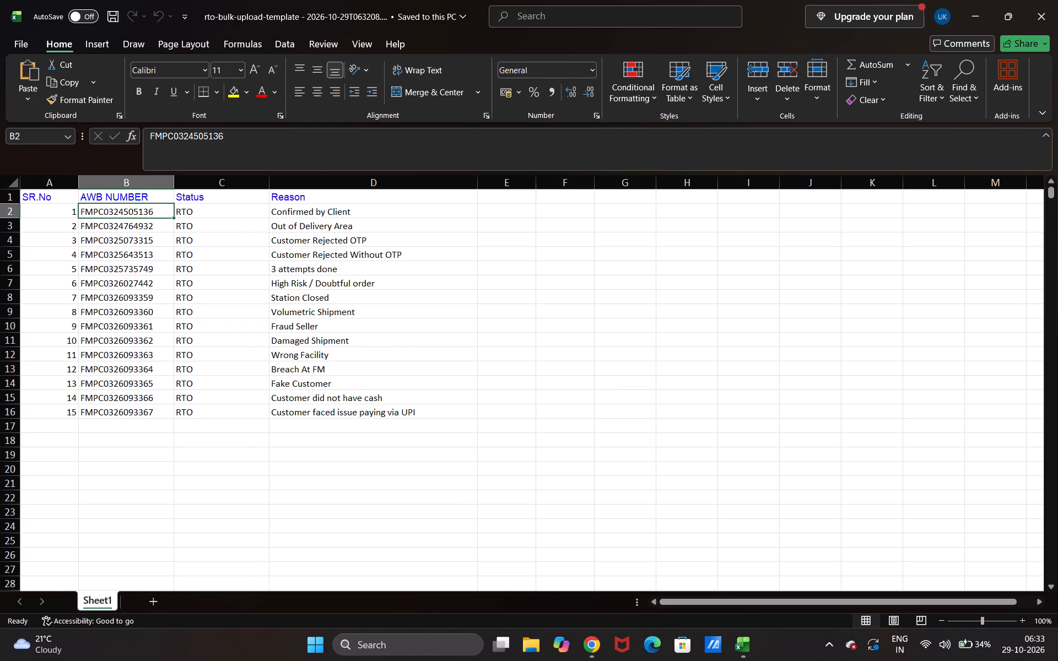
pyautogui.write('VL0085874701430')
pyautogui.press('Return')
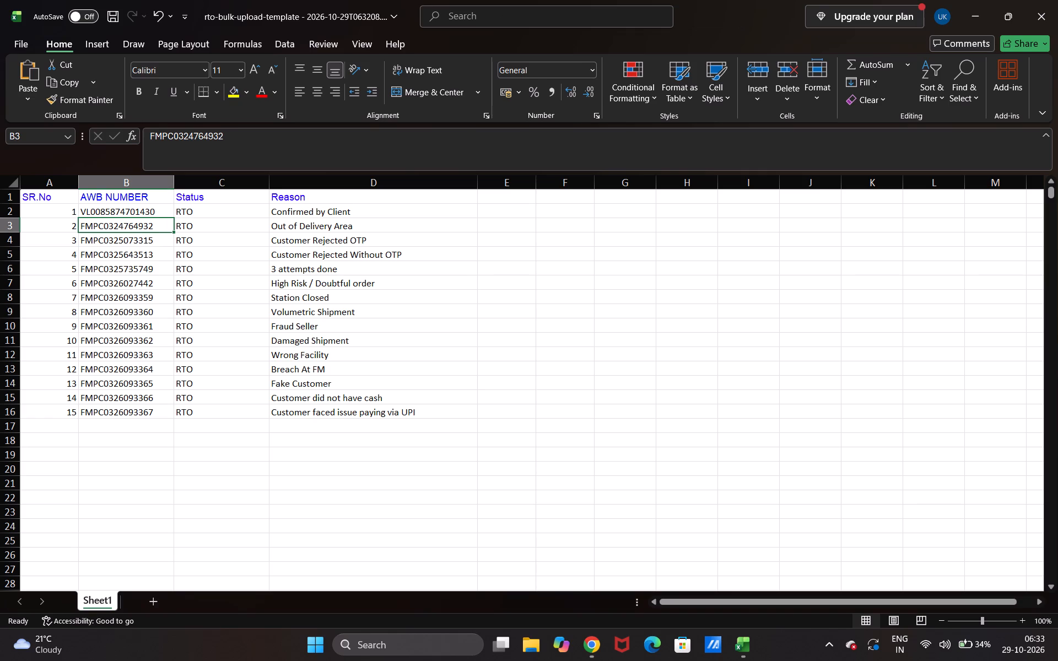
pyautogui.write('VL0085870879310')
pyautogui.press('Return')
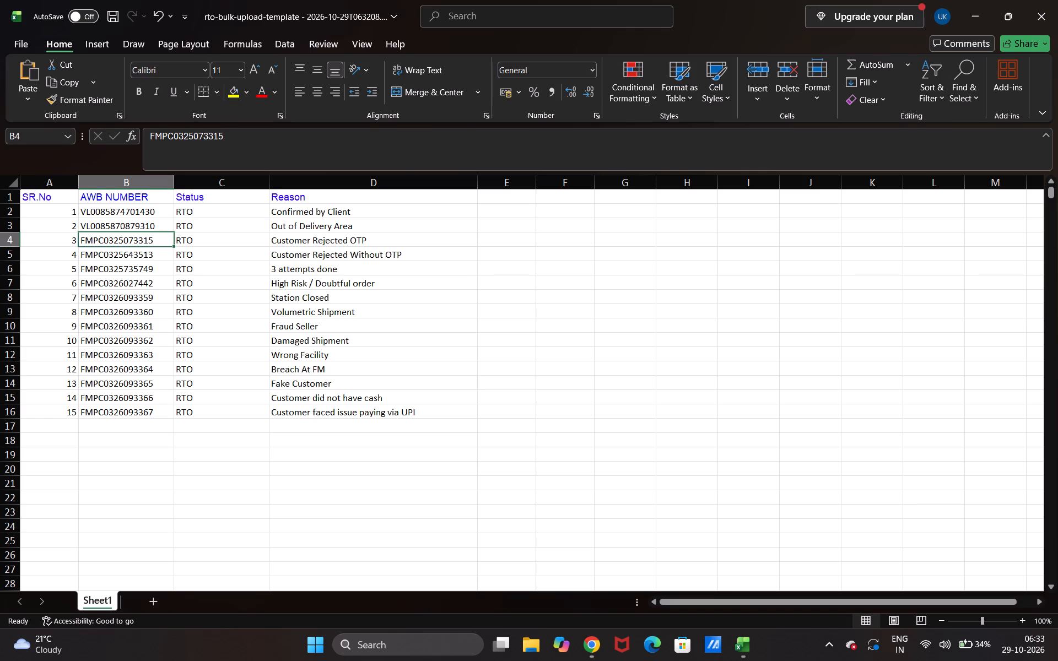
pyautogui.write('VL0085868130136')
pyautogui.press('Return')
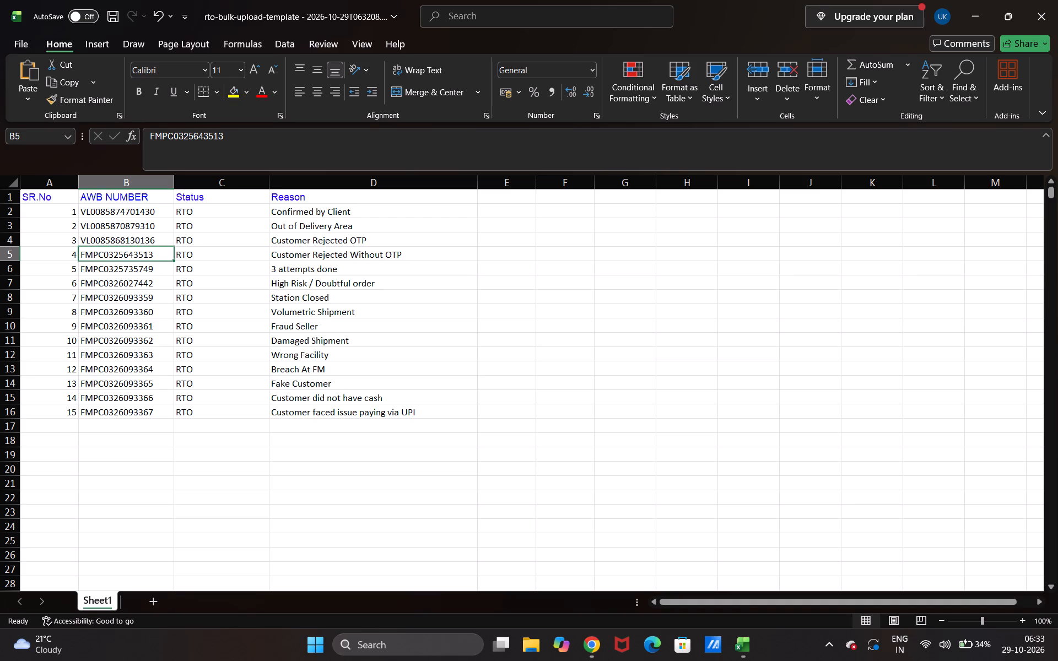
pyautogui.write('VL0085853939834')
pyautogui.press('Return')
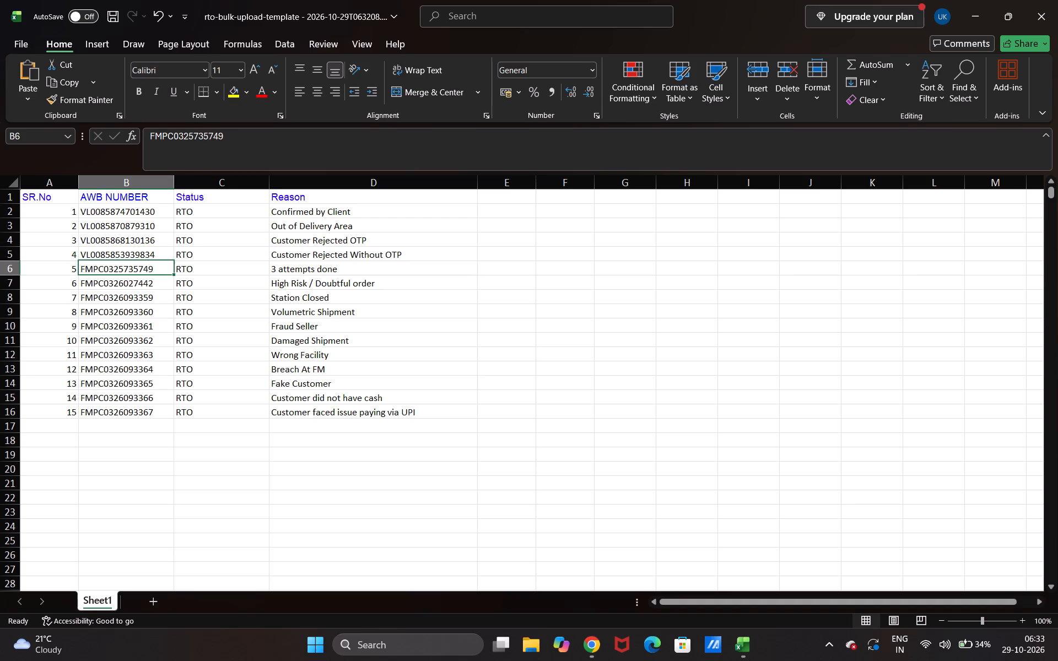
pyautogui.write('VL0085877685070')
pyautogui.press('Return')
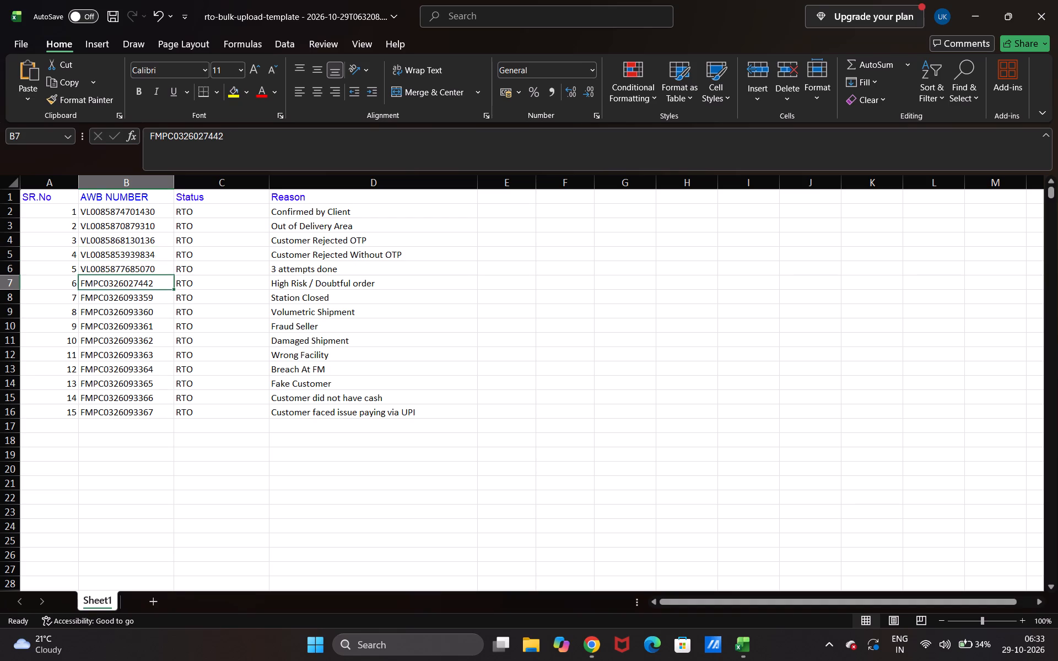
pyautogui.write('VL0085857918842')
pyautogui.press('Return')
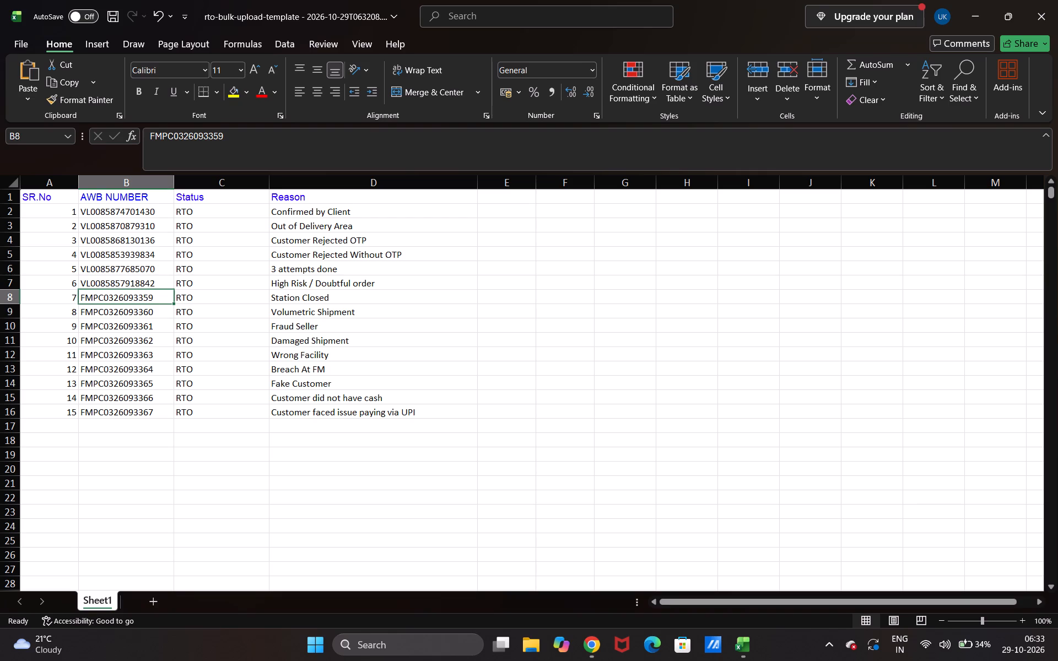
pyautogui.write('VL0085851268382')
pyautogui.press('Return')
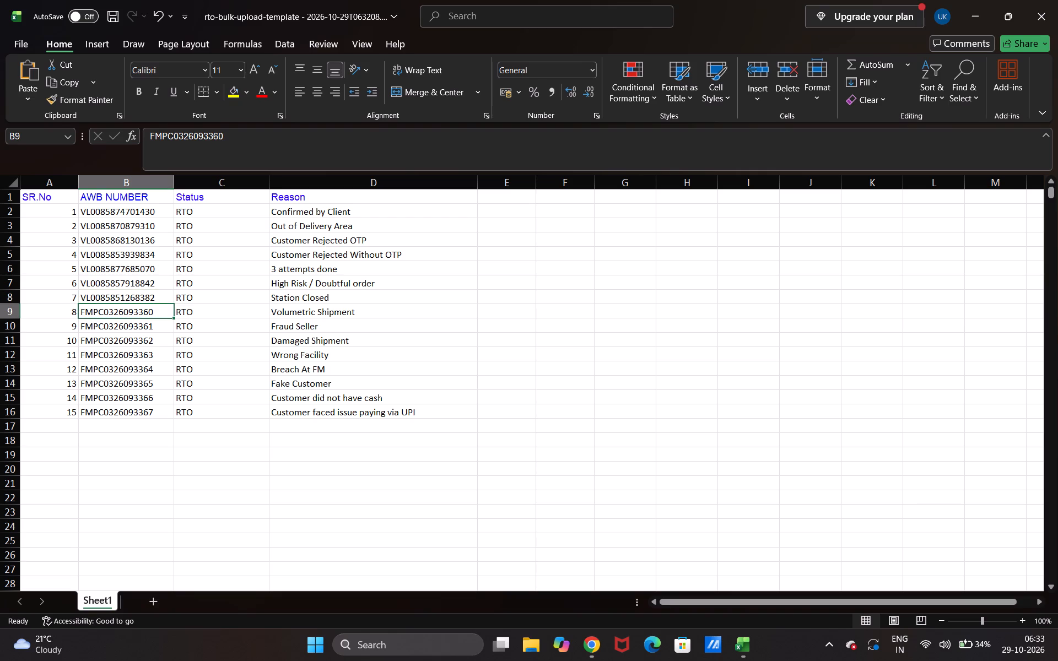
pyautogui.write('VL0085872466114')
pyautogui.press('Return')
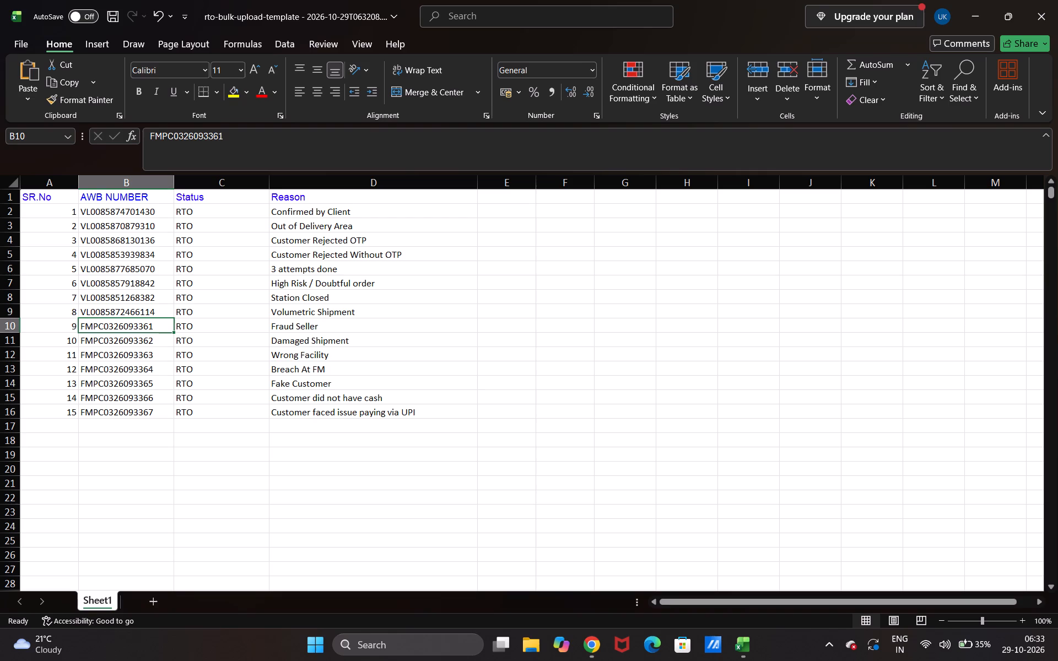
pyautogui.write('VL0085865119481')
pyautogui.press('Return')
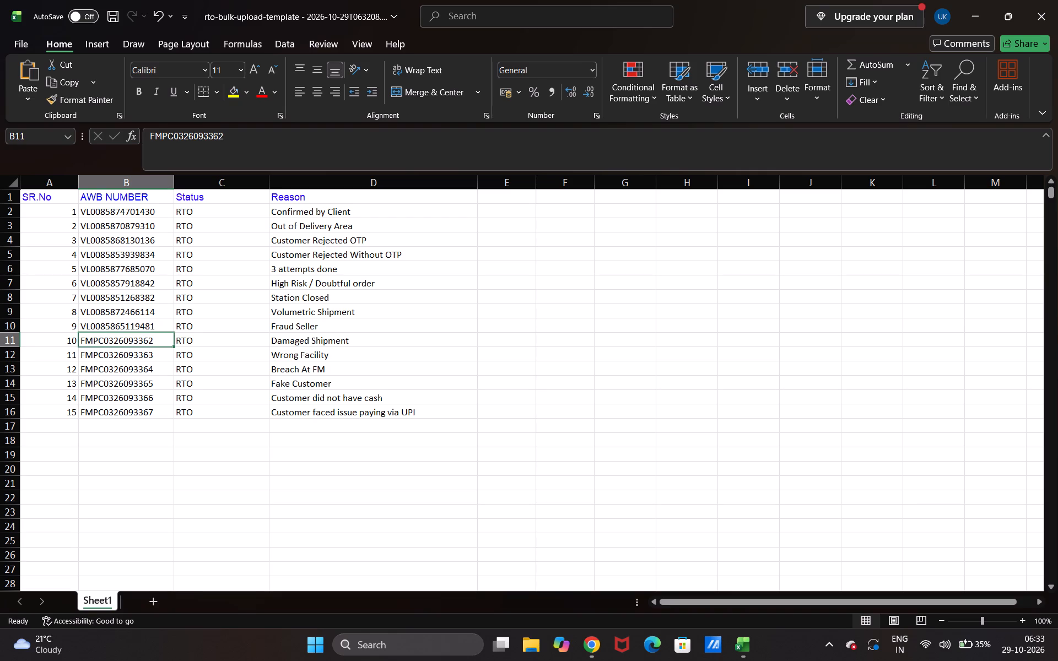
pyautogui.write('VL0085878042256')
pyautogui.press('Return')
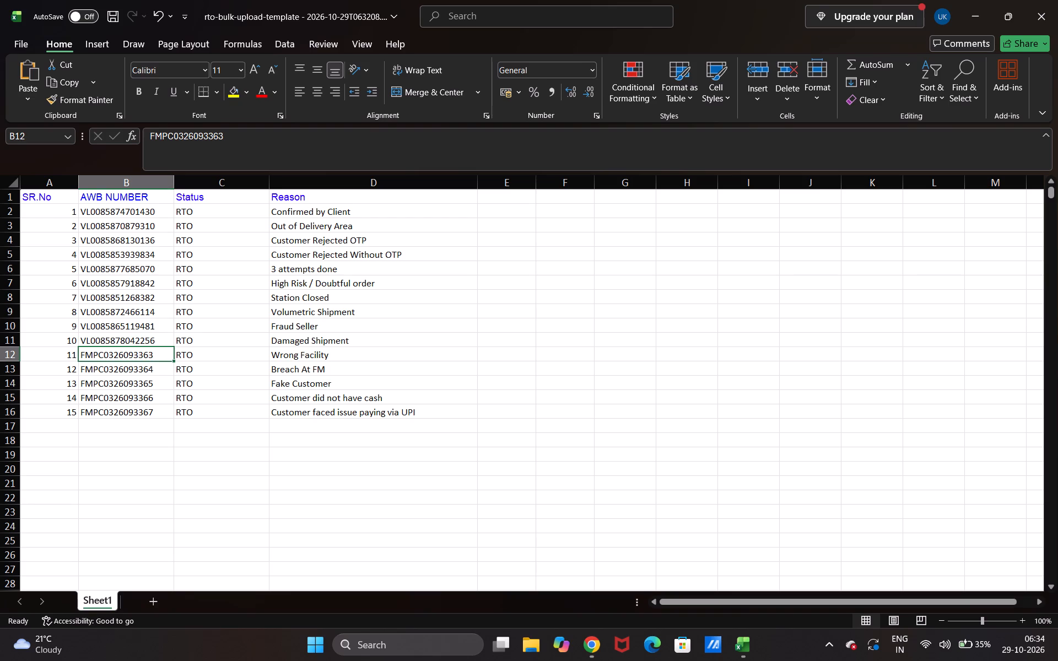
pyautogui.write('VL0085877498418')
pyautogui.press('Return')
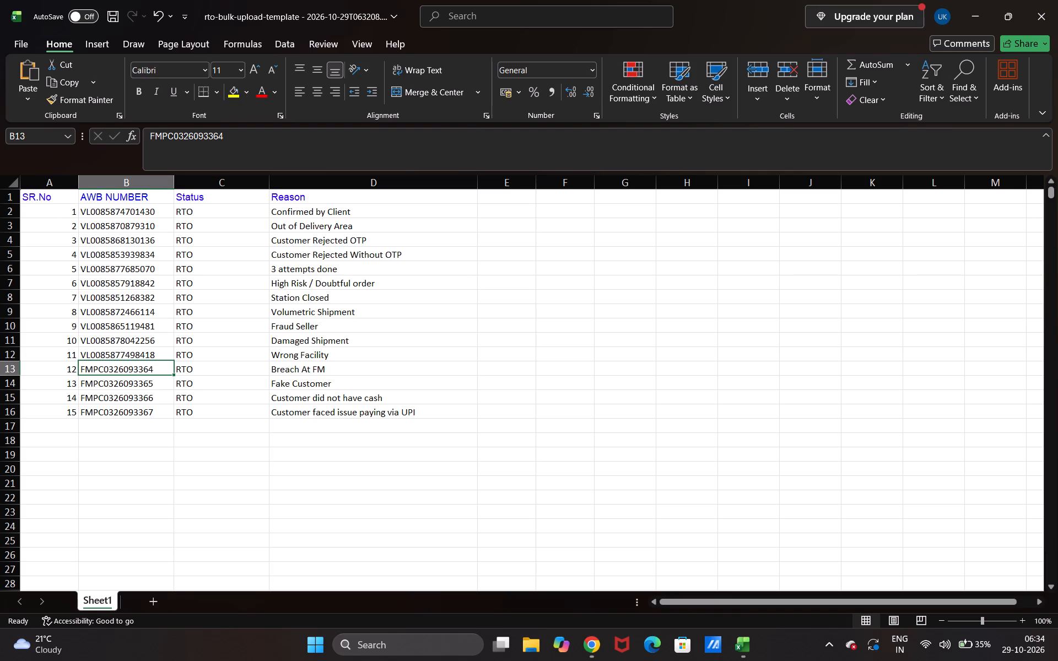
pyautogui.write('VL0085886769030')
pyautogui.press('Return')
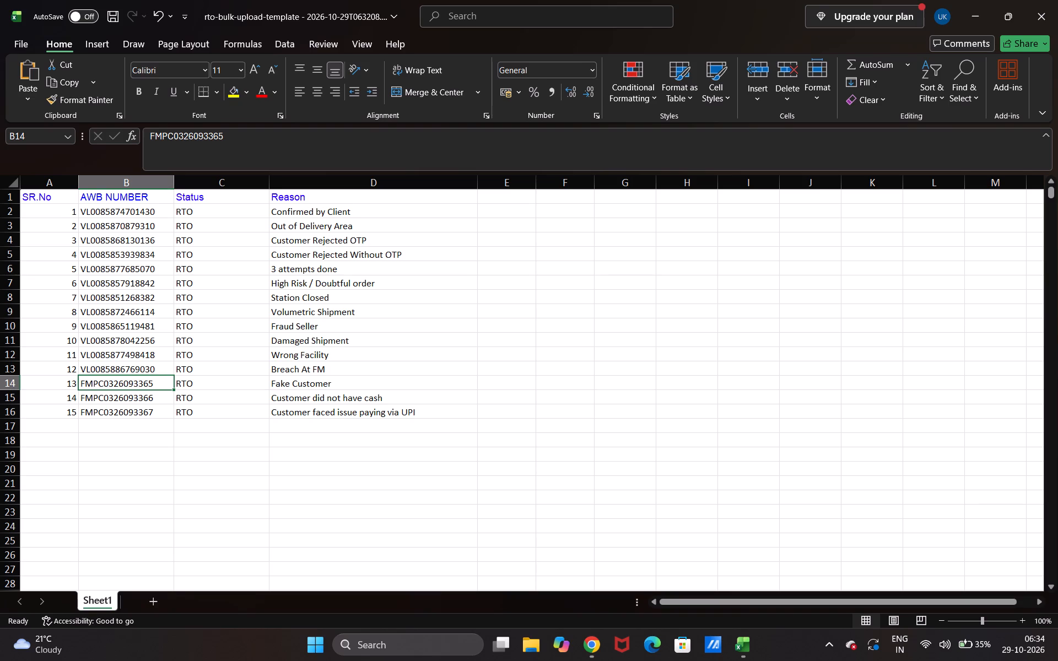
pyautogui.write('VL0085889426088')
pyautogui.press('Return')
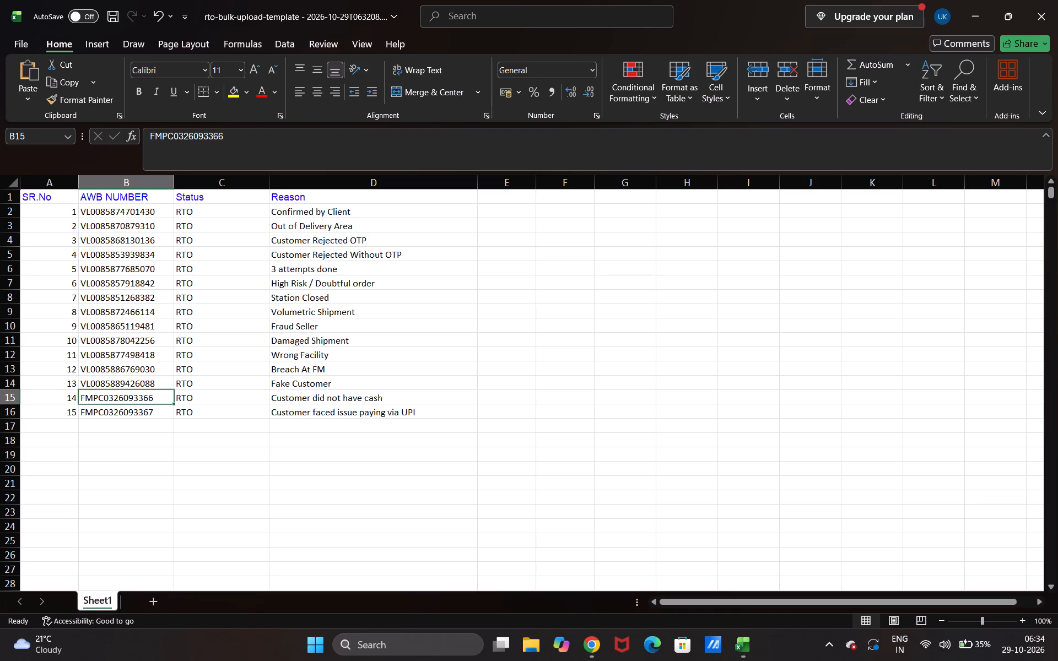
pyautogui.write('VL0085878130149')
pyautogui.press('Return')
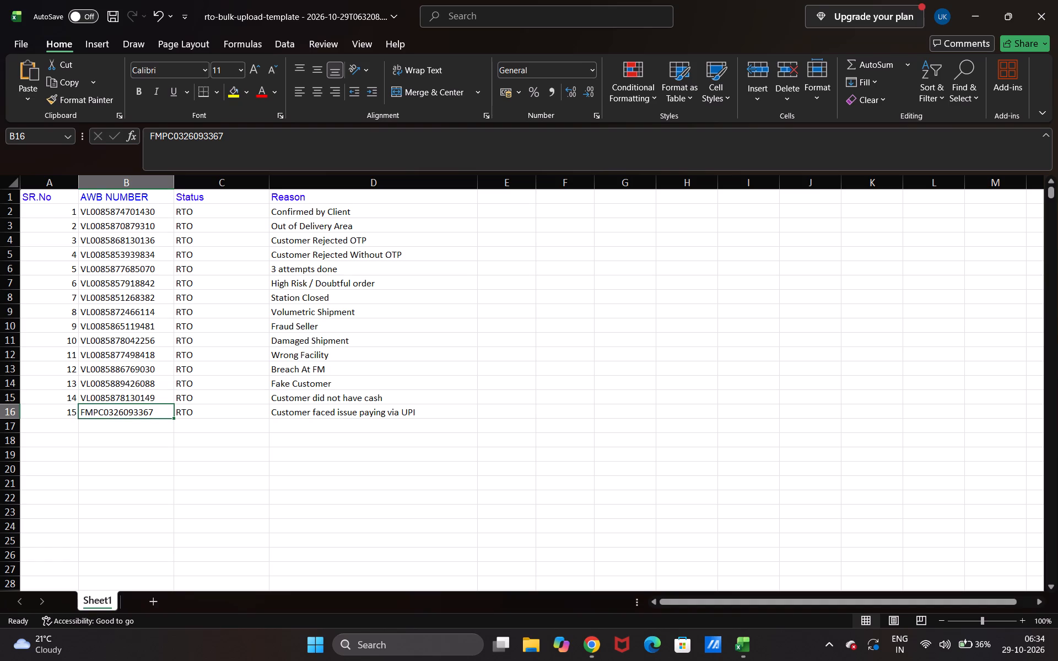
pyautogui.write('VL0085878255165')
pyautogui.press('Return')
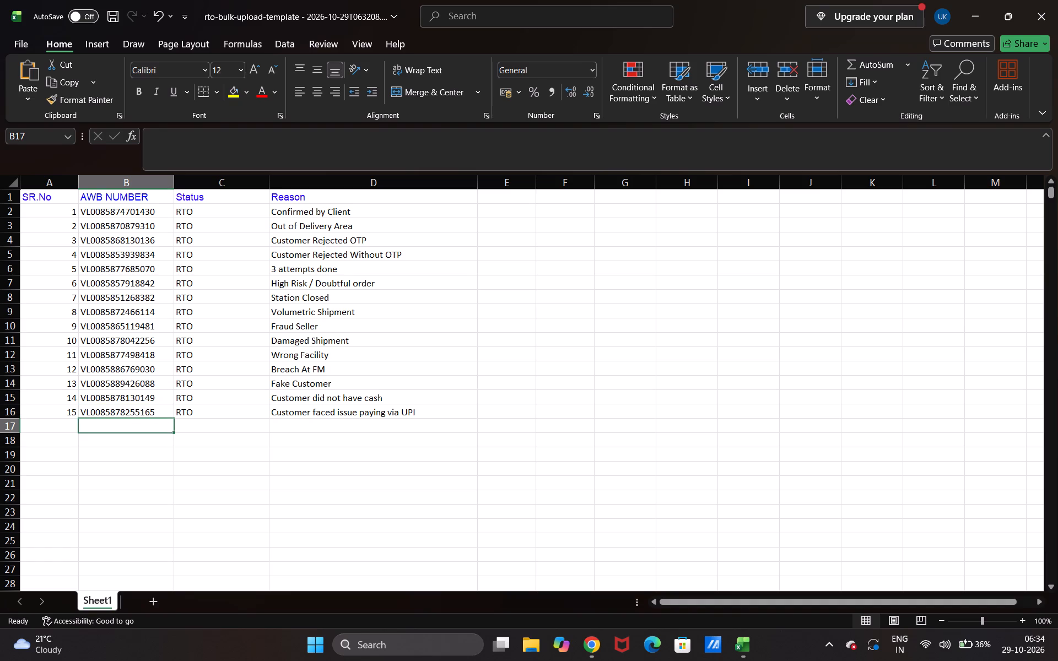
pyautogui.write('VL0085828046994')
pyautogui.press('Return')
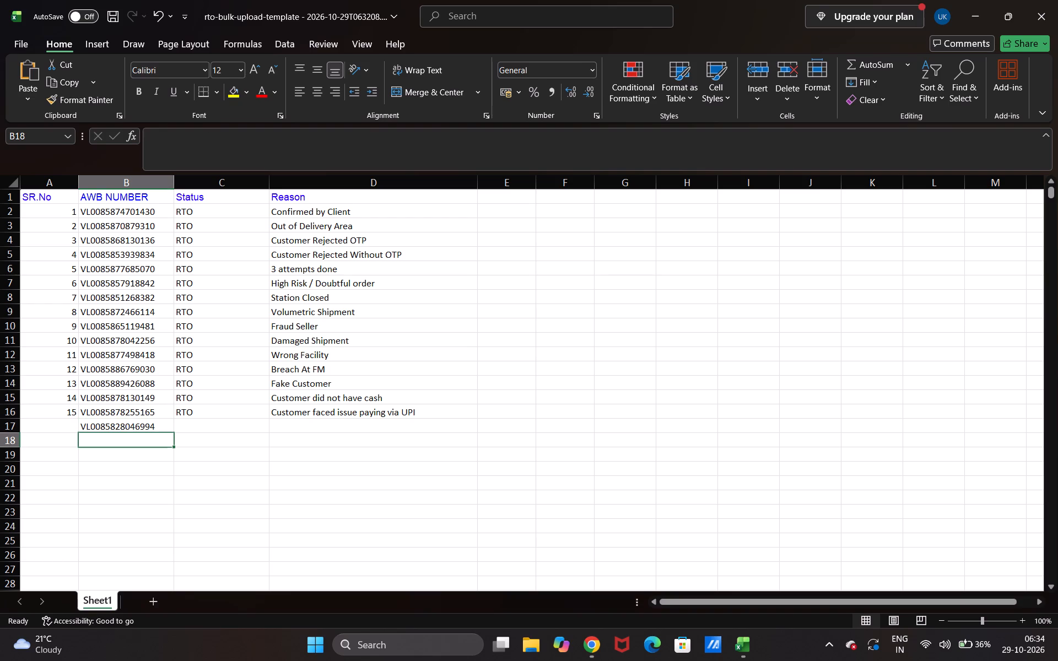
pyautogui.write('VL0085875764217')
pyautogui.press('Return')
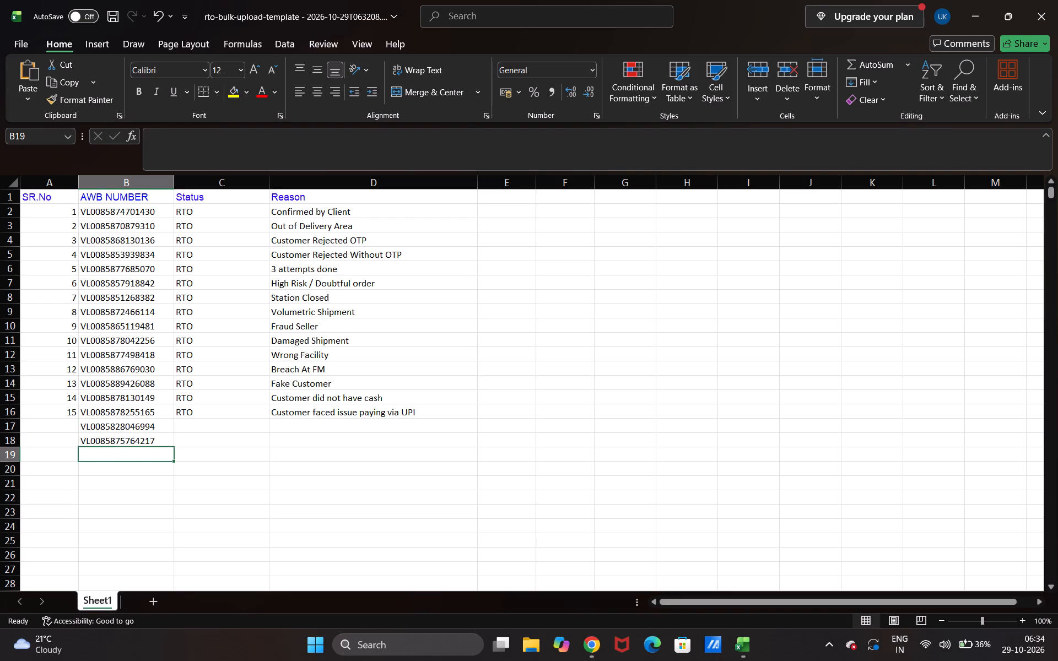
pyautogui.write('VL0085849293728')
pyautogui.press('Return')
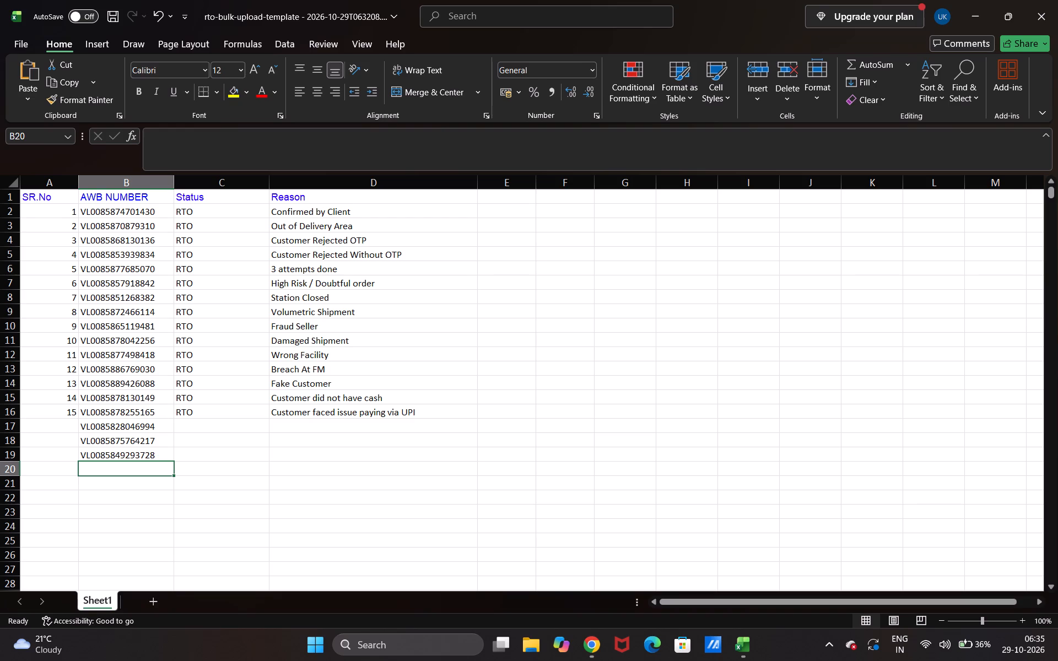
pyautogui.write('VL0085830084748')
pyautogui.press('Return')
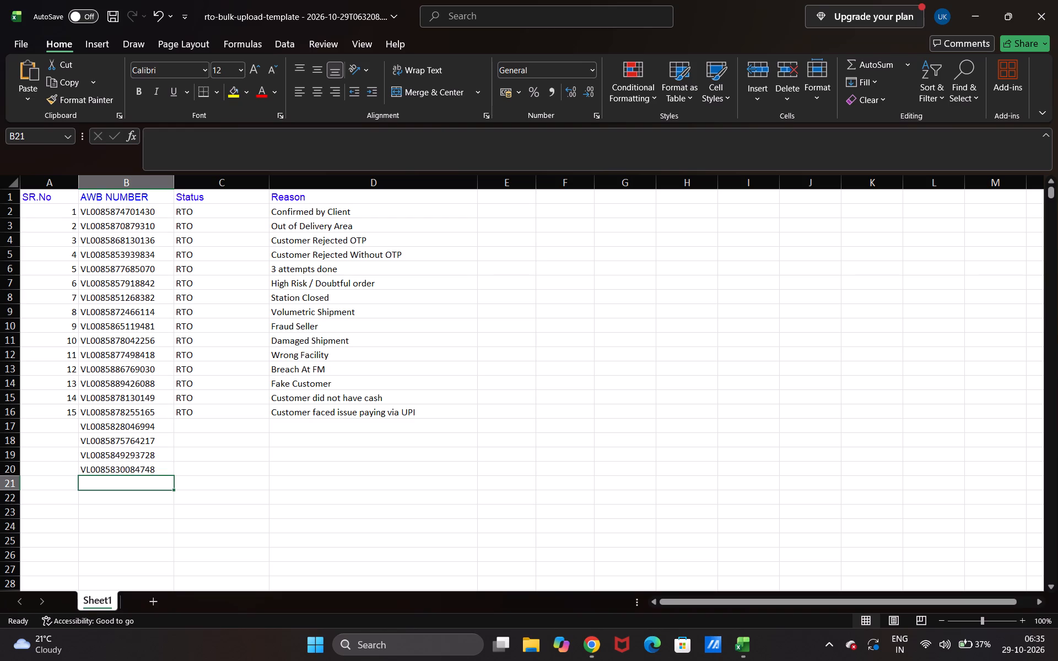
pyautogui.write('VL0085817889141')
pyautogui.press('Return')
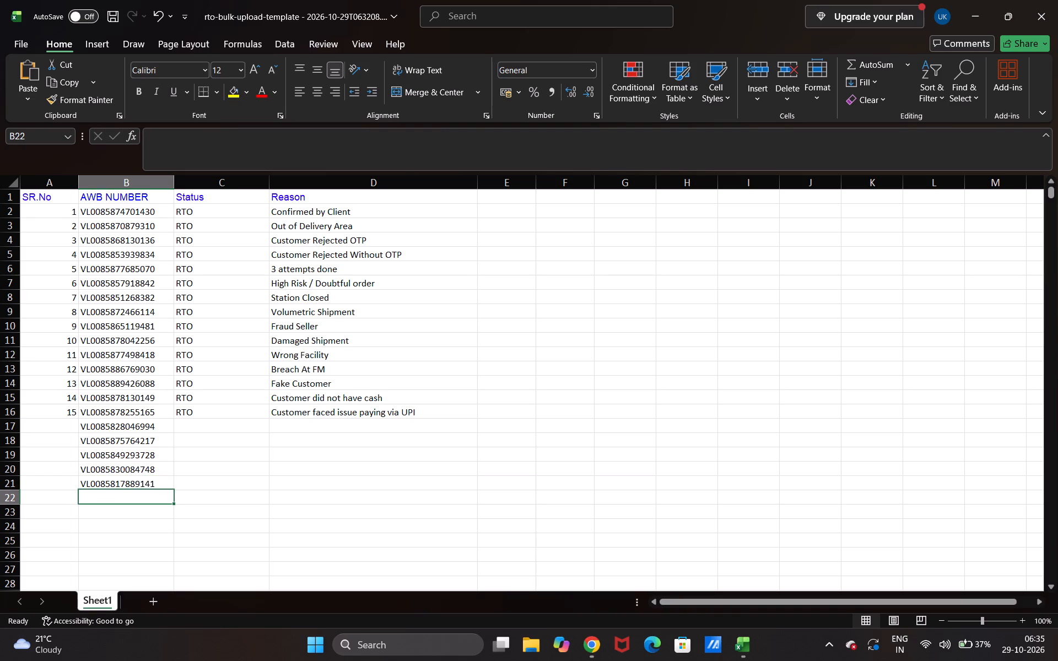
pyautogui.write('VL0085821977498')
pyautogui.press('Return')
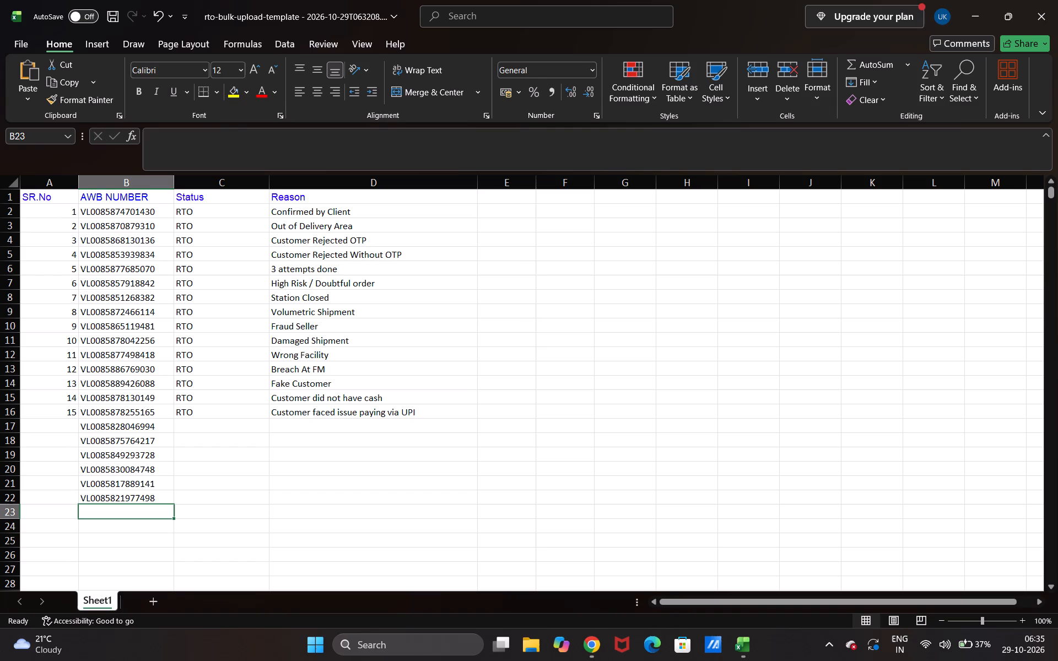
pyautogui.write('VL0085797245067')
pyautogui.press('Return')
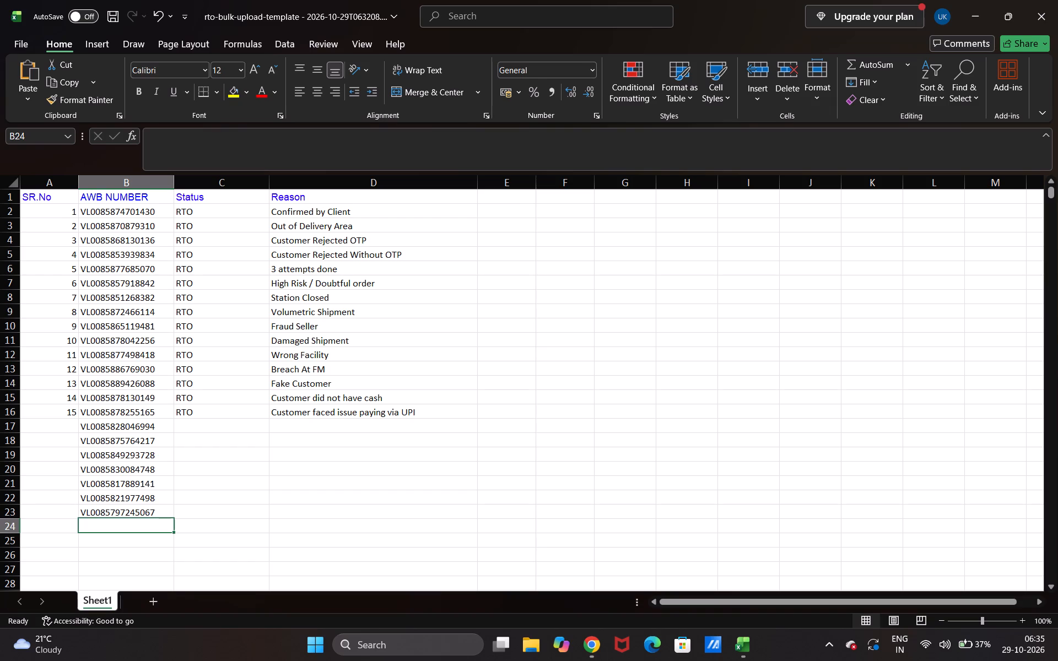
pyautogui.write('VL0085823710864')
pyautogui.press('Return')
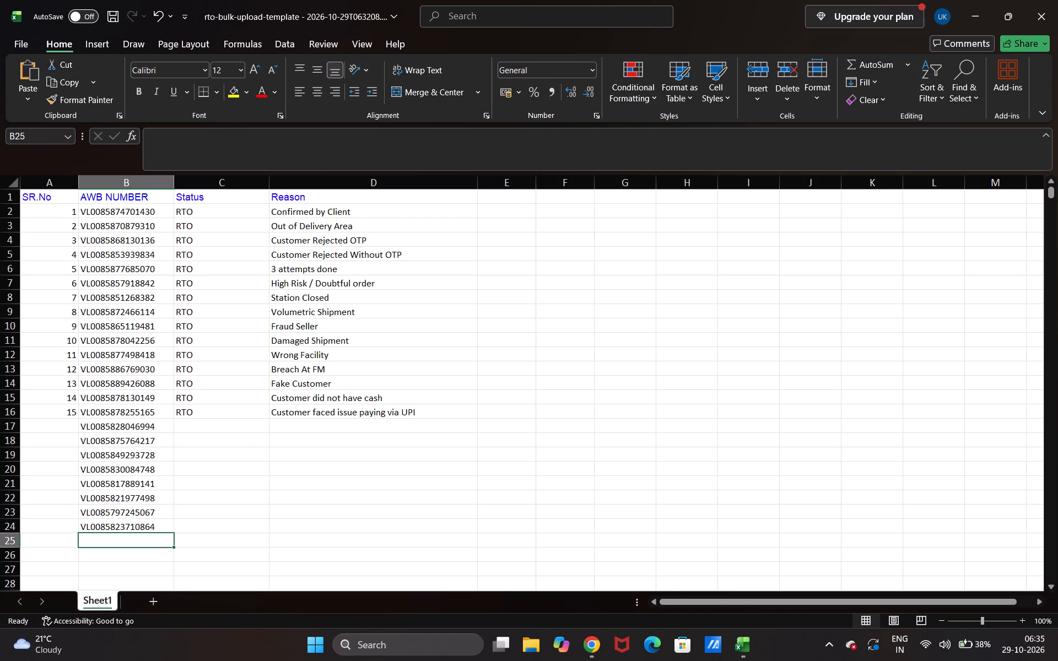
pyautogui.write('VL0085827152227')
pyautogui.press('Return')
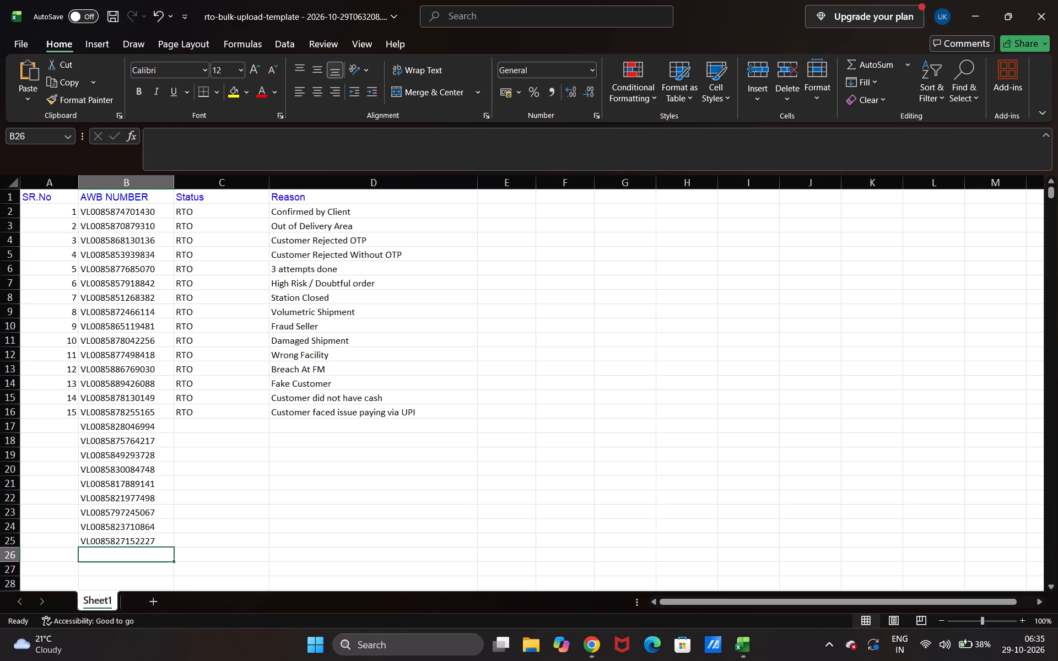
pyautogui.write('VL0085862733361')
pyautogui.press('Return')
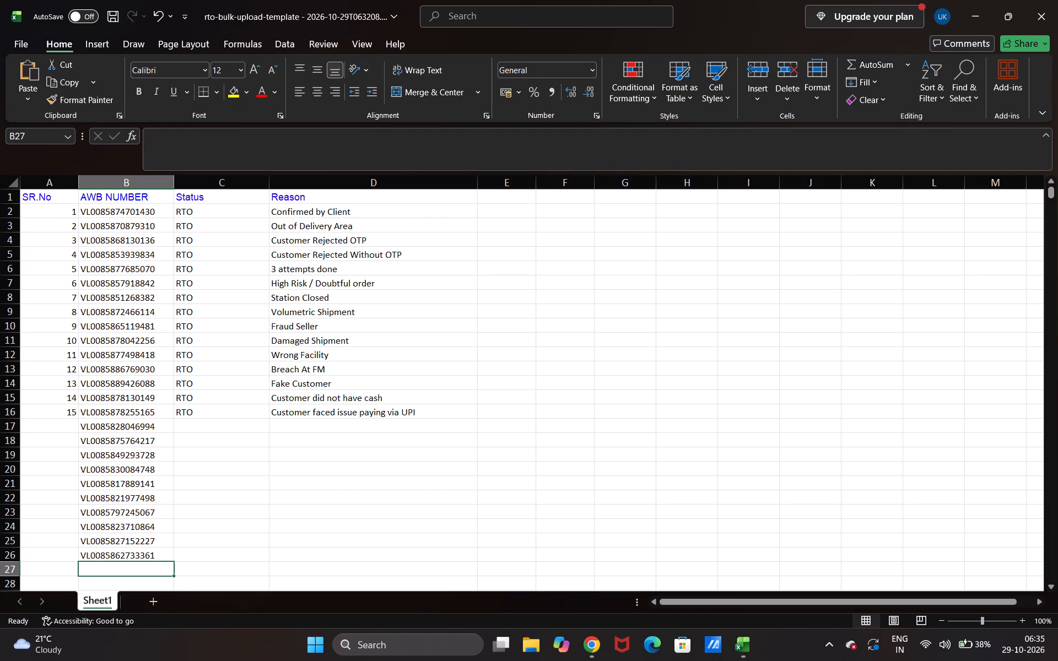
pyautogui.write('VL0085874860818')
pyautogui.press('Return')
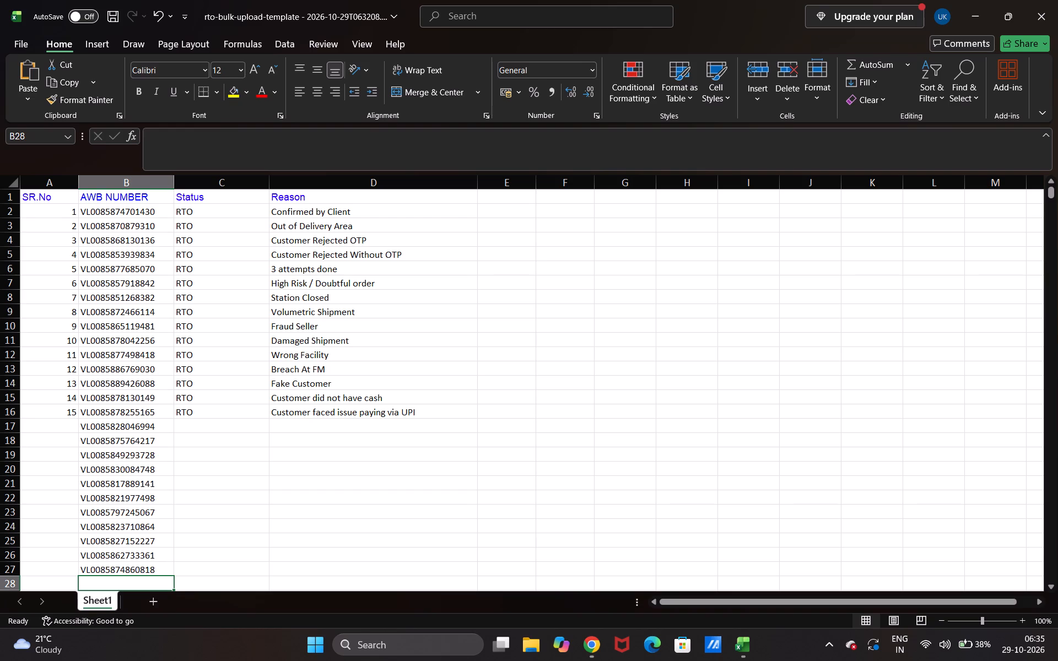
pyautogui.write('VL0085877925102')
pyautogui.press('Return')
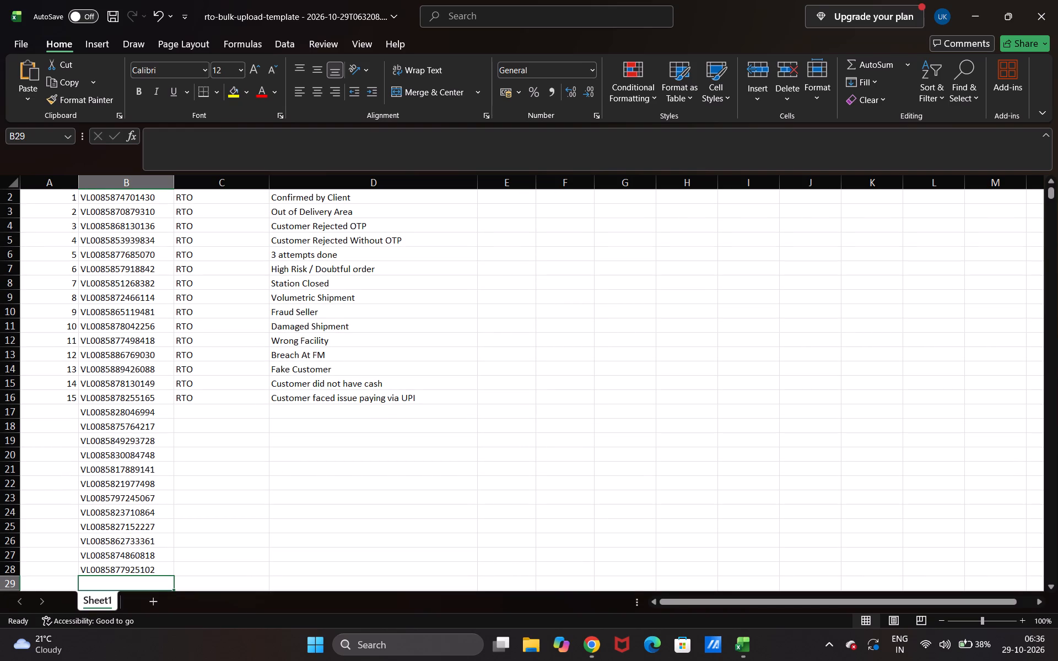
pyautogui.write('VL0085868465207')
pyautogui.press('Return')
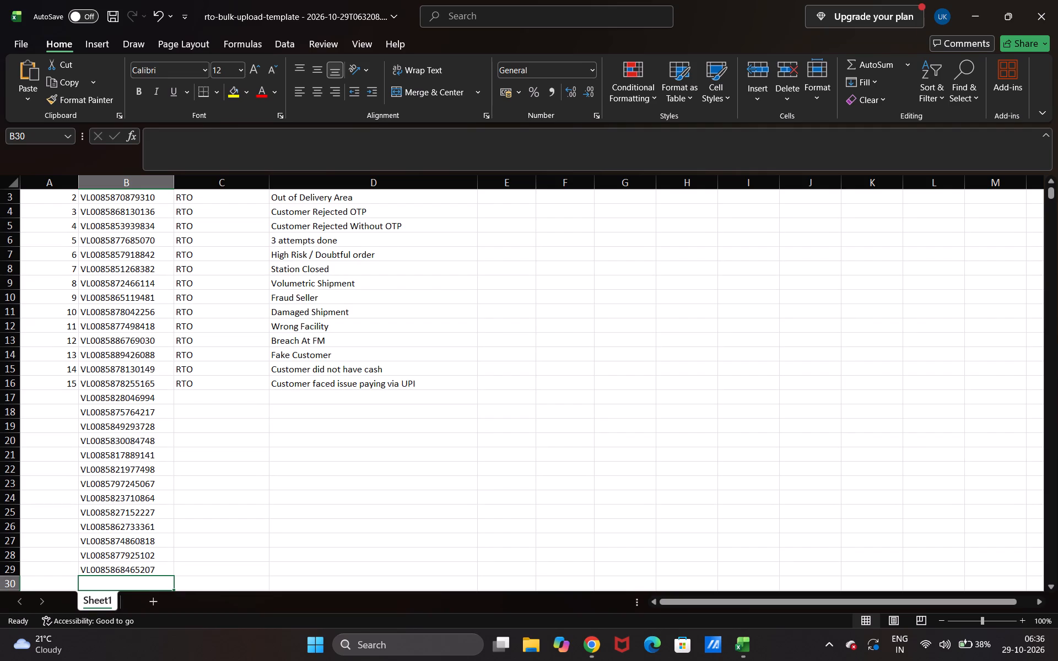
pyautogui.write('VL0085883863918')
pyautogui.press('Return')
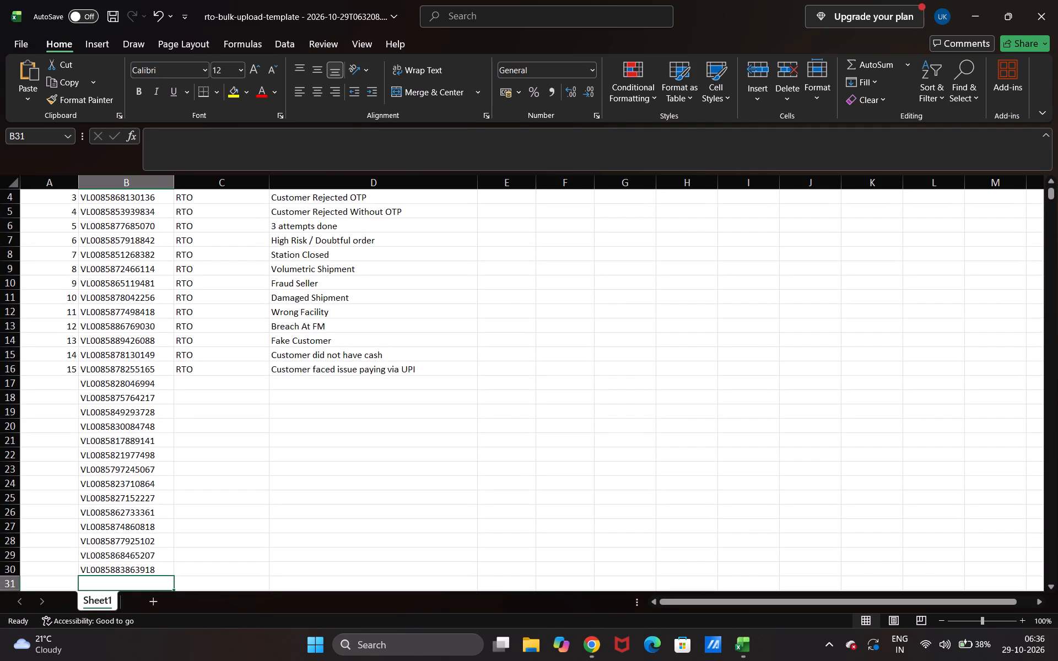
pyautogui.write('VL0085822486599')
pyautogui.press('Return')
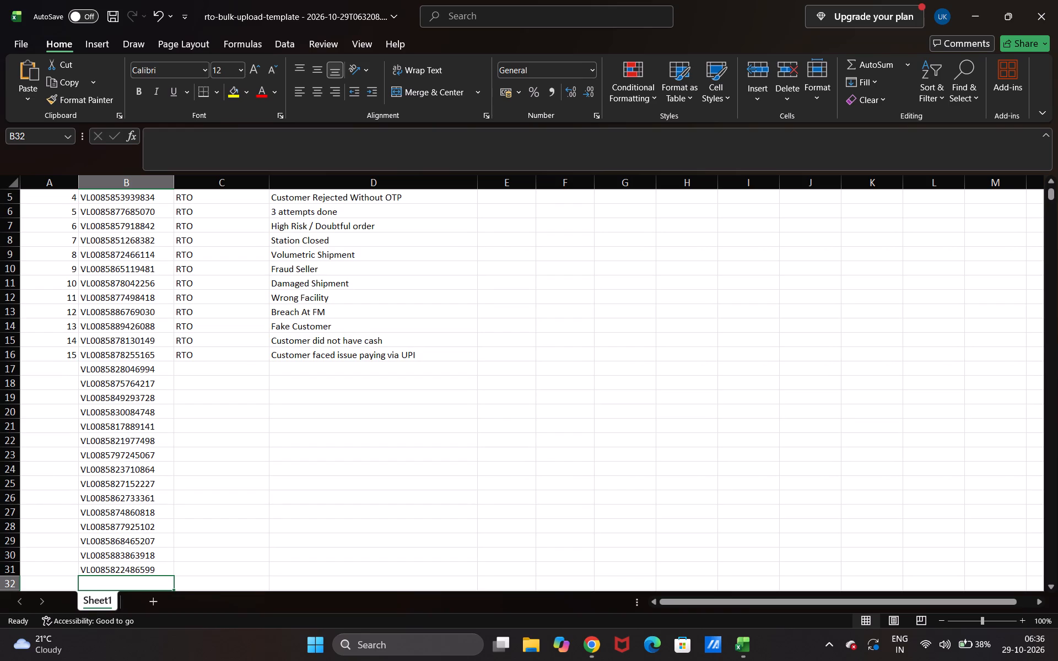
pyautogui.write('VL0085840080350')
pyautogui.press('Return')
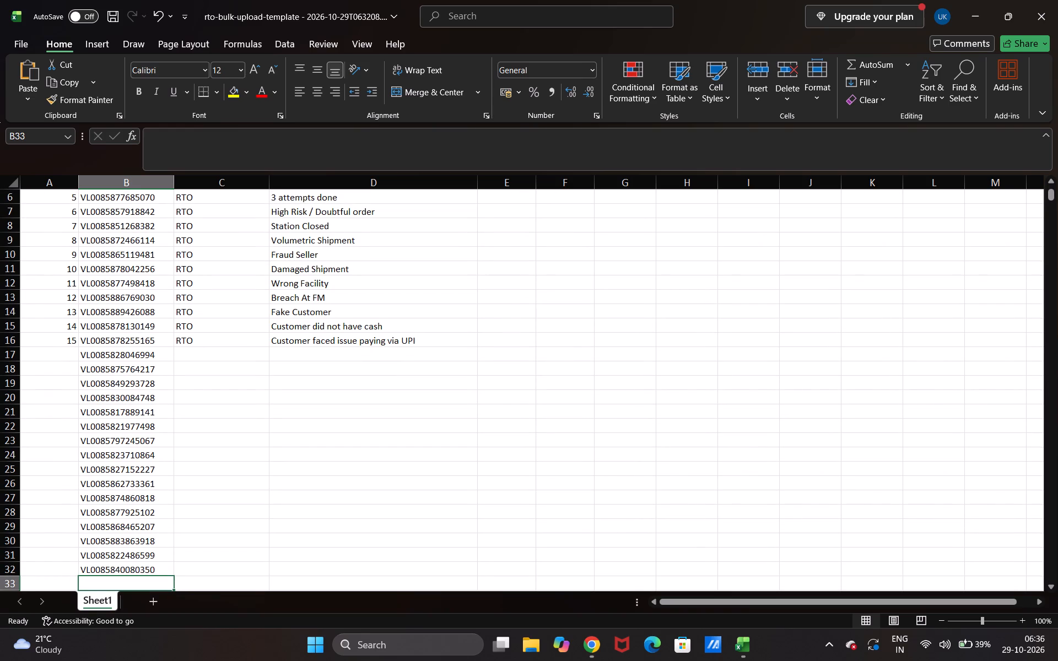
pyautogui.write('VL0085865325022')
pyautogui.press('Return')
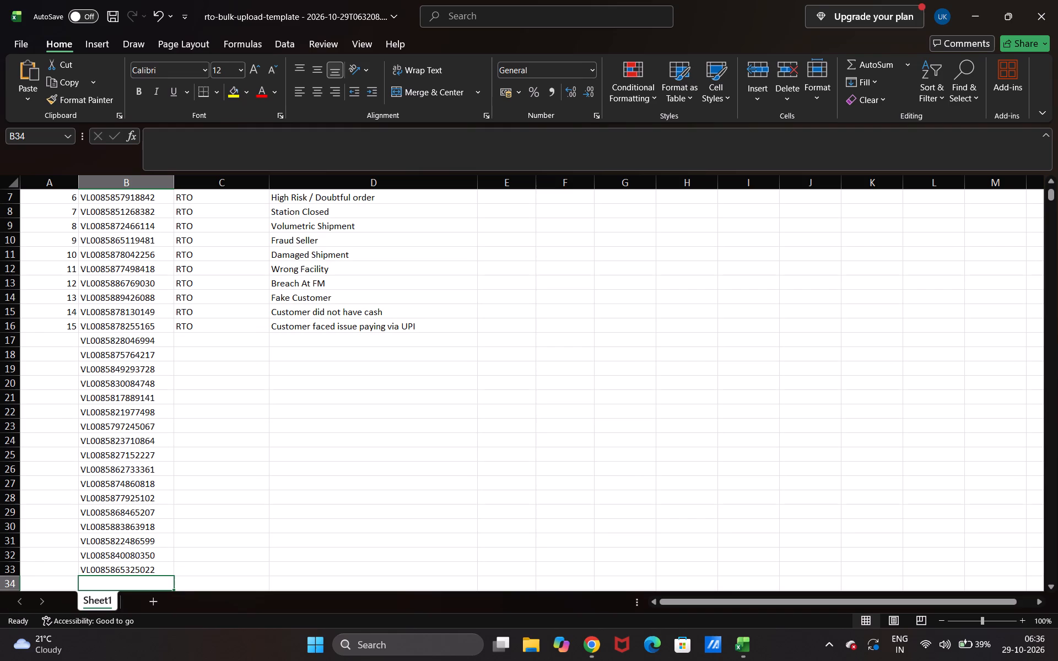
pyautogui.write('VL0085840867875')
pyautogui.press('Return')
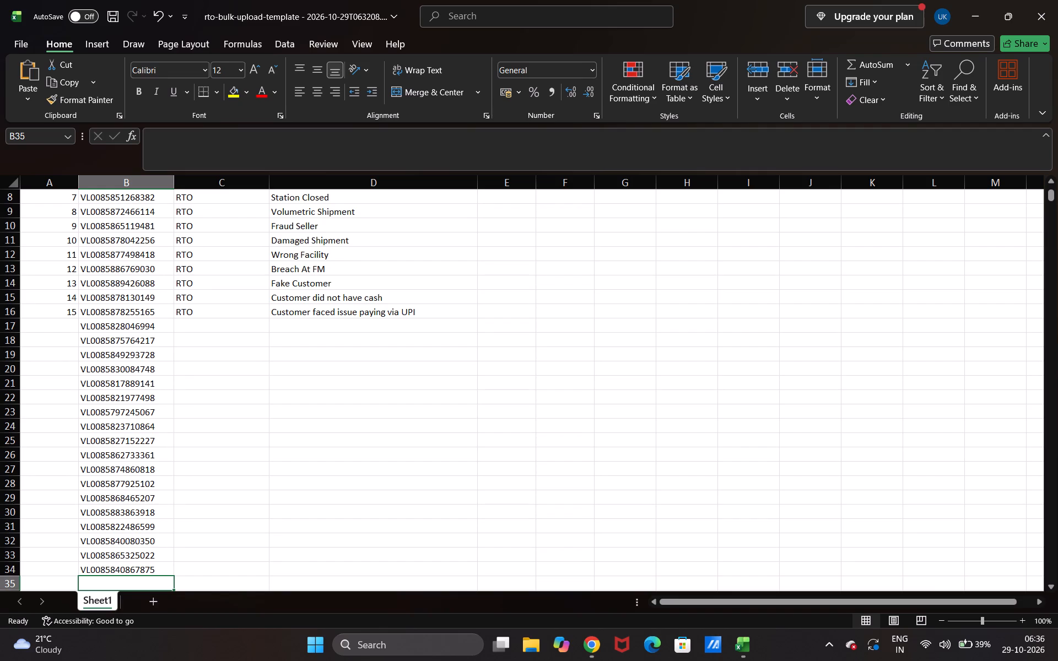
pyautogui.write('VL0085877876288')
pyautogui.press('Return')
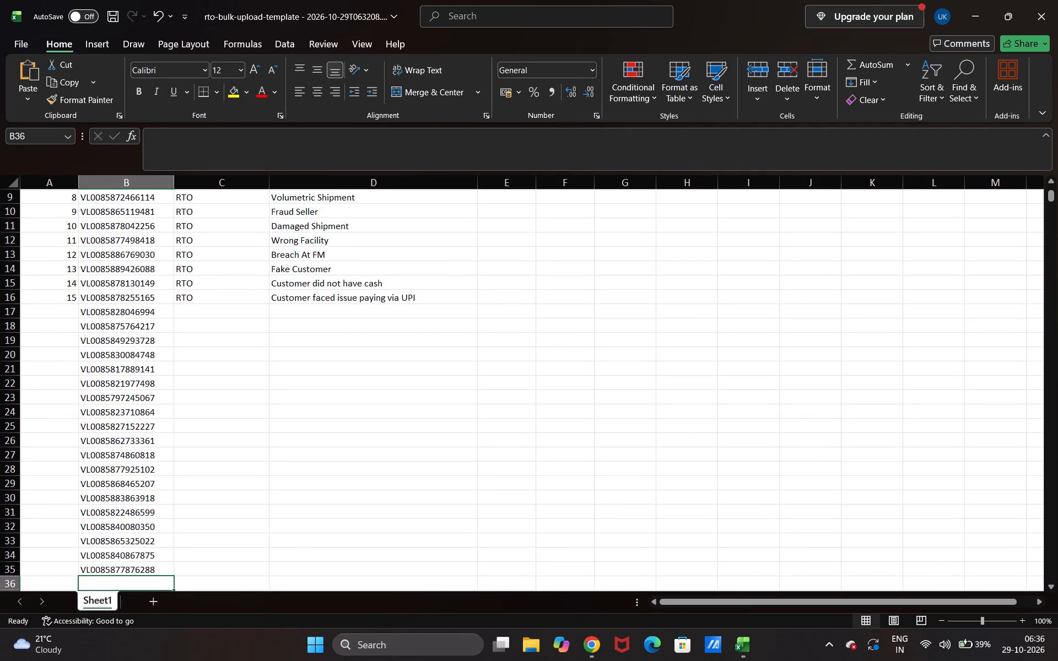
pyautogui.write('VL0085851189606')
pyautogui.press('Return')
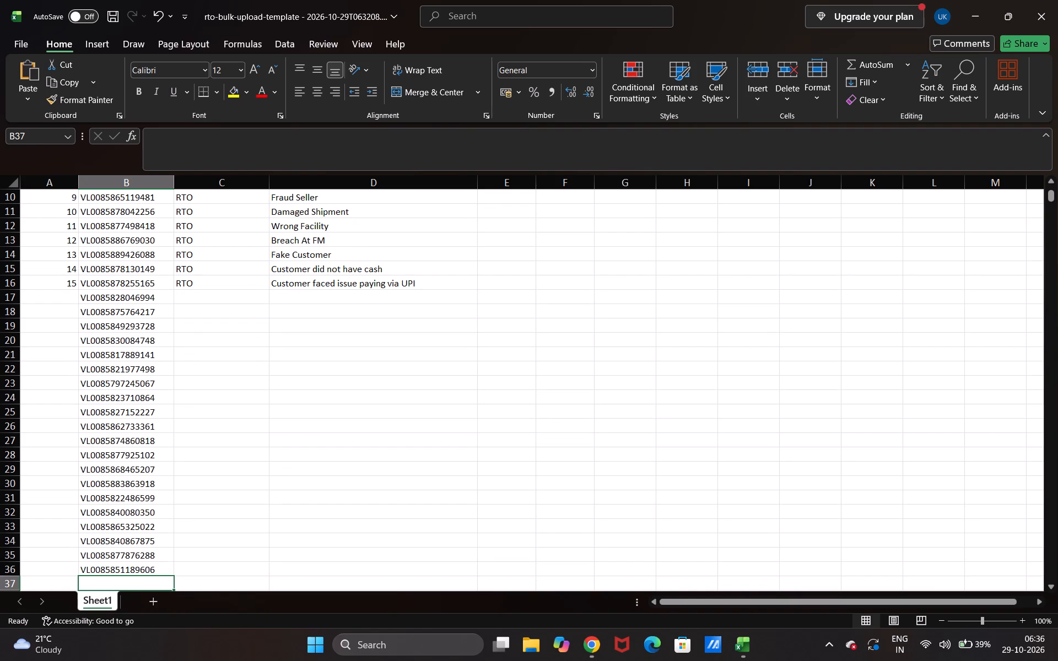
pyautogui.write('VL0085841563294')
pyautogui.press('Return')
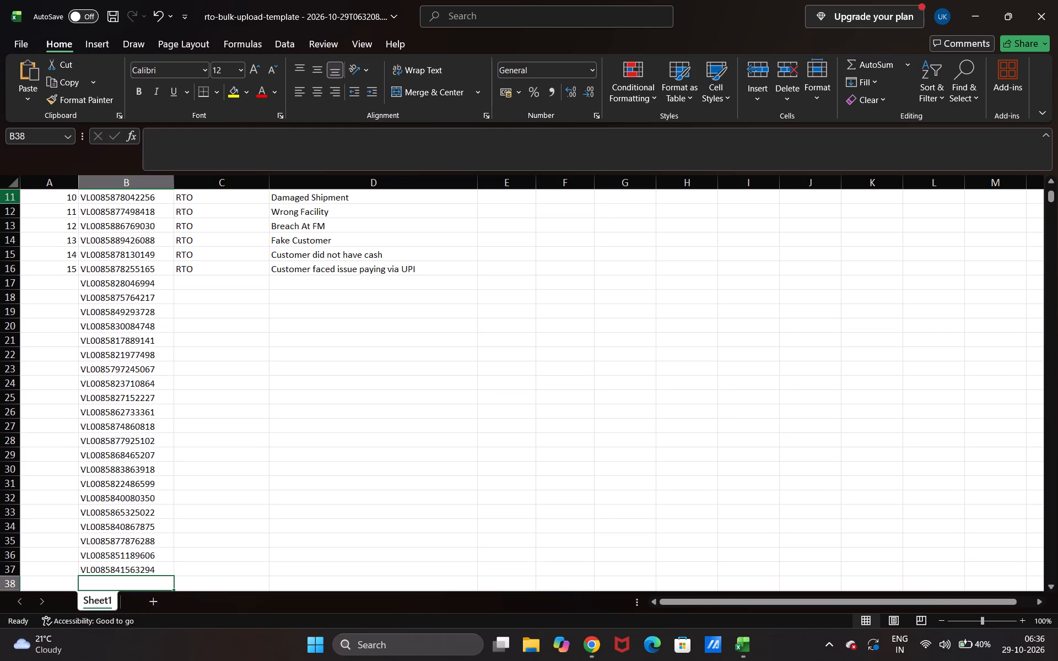
pyautogui.scroll(-4, 237, 384)
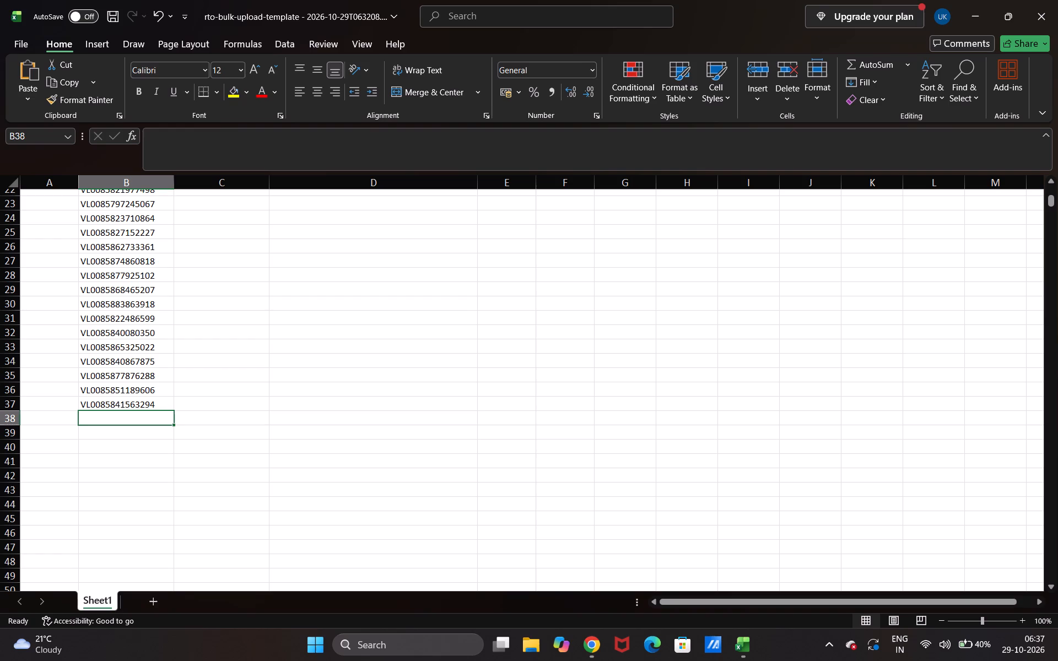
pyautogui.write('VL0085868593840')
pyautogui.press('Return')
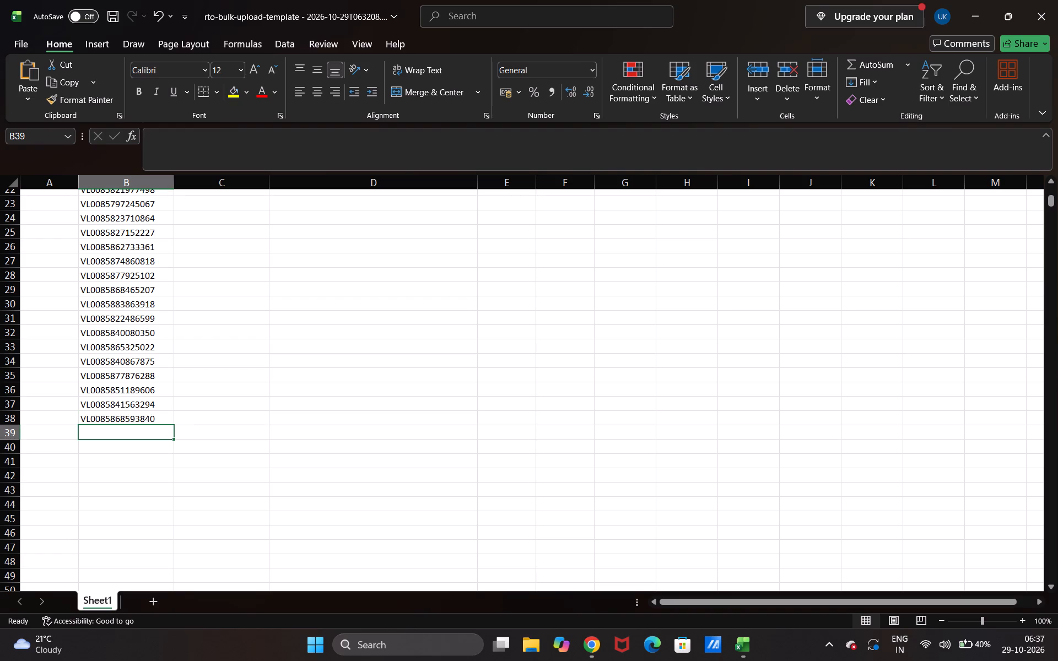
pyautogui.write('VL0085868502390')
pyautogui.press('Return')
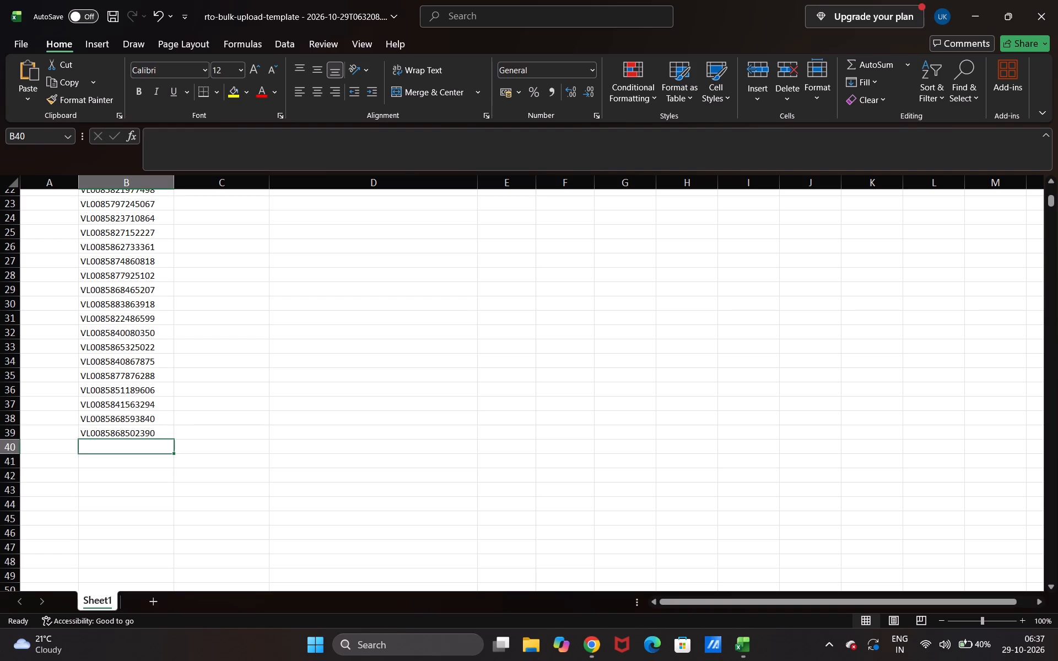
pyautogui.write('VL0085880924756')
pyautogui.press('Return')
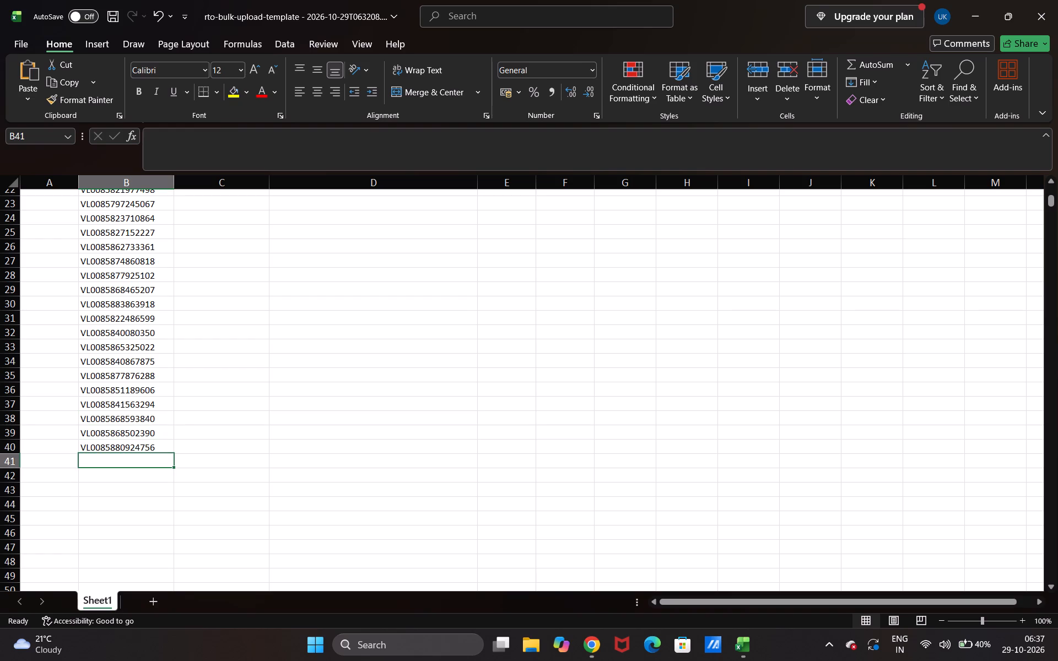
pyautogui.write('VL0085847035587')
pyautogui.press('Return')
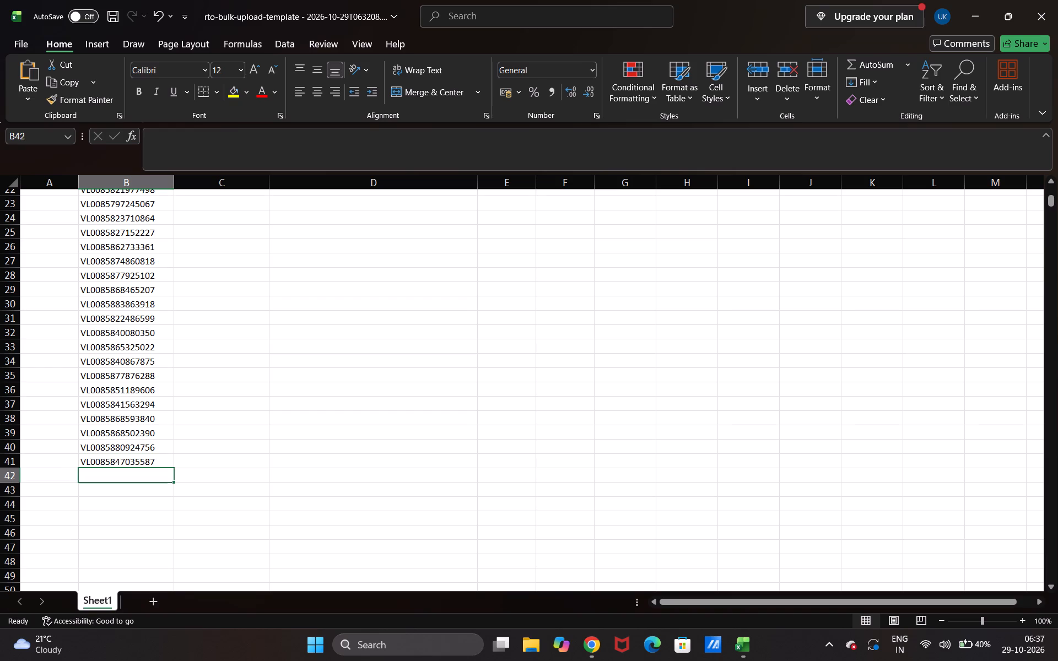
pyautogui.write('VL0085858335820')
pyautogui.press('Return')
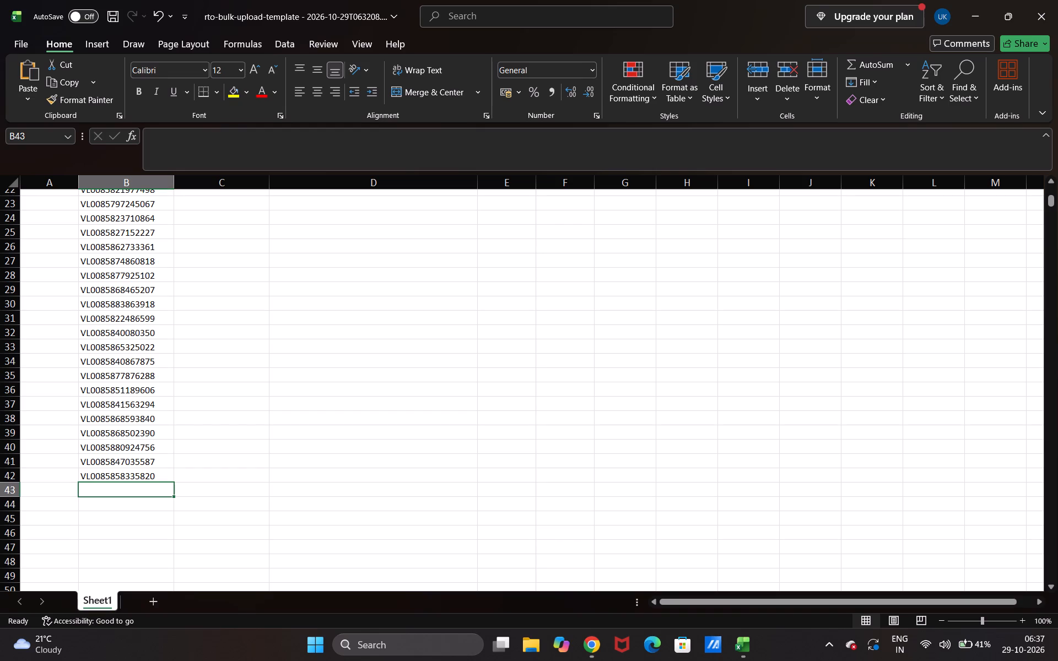
# Fill the RTO status from C16 down to C42 for the added shipments.
pyautogui.scroll(9, 150, 374)
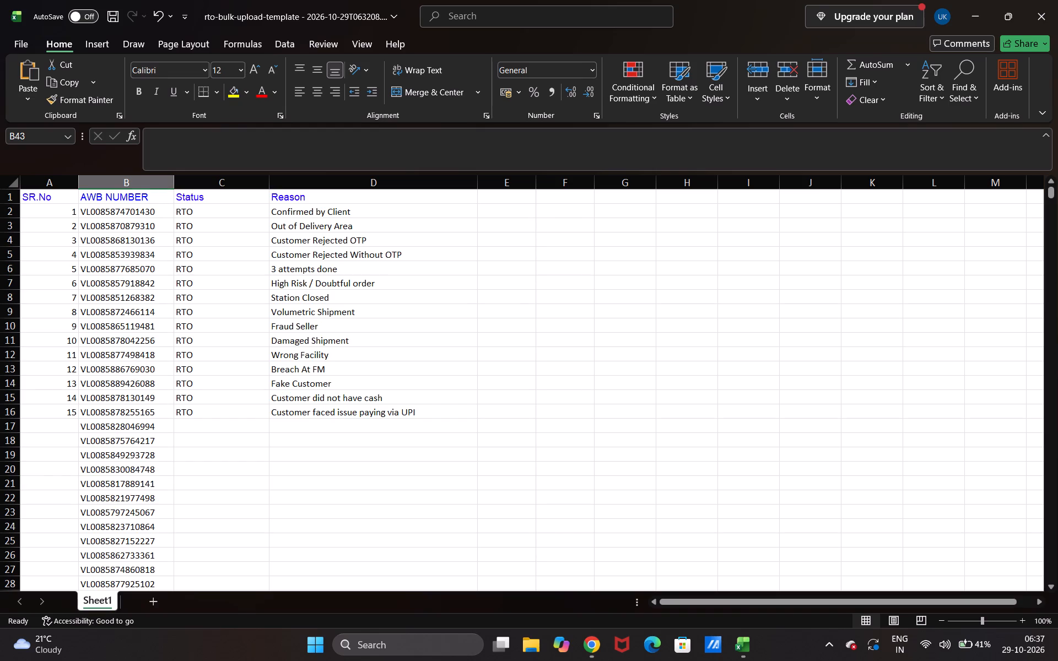
pyautogui.click(237, 414)
pyautogui.scroll(-2, 264, 408)
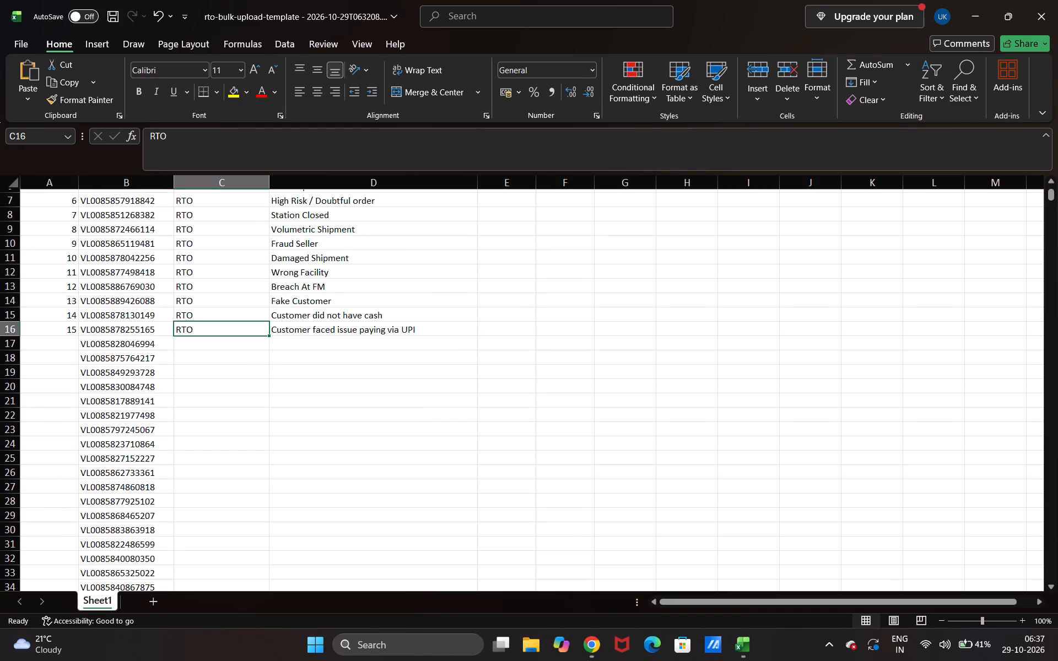
pyautogui.moveTo(268, 333); pyautogui.dragTo(268, 372)
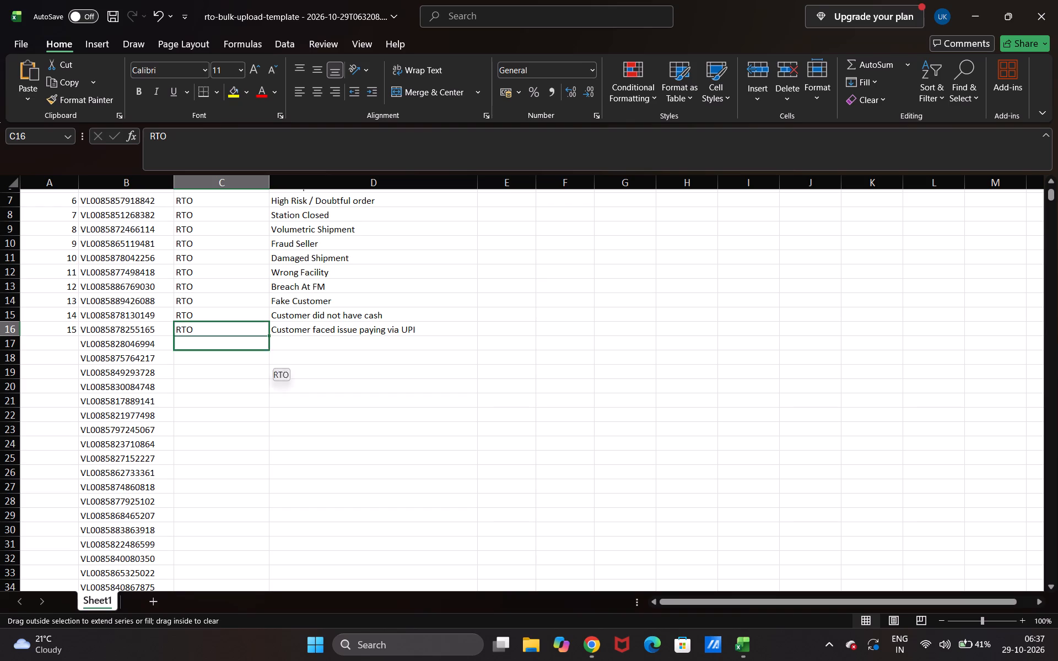
pyautogui.moveTo(268, 372); pyautogui.dragTo(272, 555)
# Copy the reason "3 attempts done" from D6 and paste it over all Reason cells in D2:D42.
pyautogui.scroll(8, 409, 412)
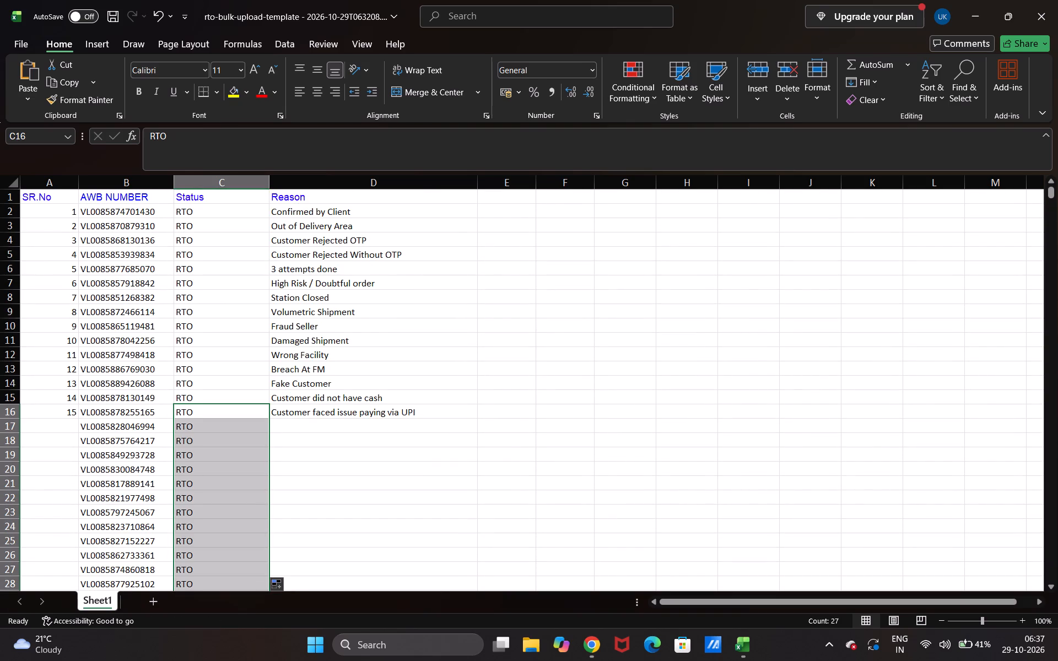
pyautogui.click(336, 268)
pyautogui.rightClick(336, 268)
pyautogui.click(365, 240)
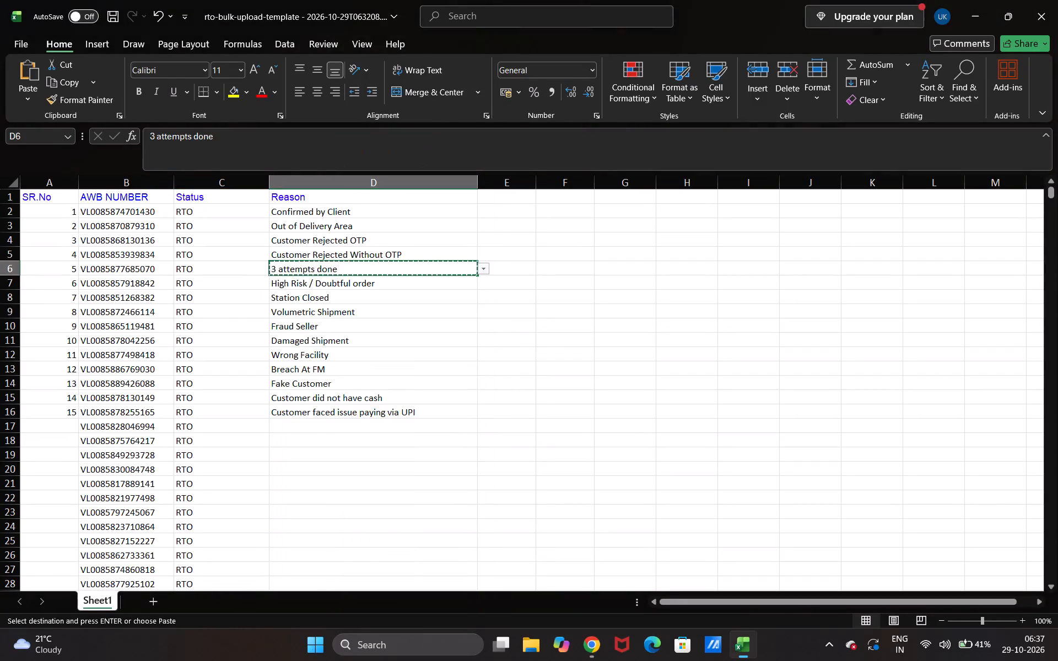
pyautogui.moveTo(342, 210); pyautogui.dragTo(322, 571)
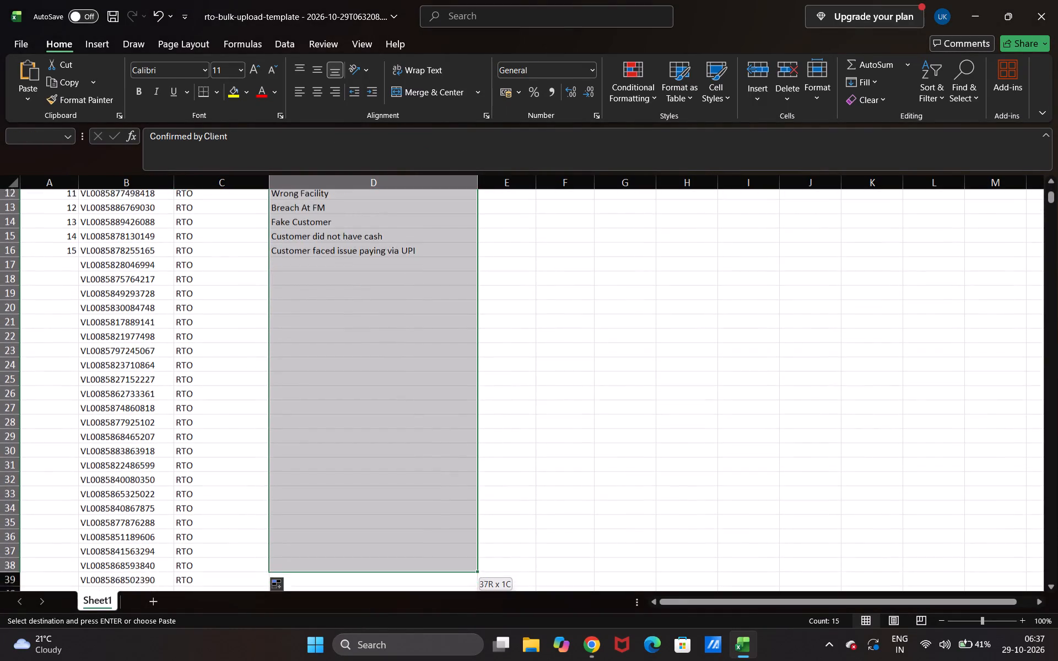
pyautogui.moveTo(322, 571); pyautogui.dragTo(311, 576)
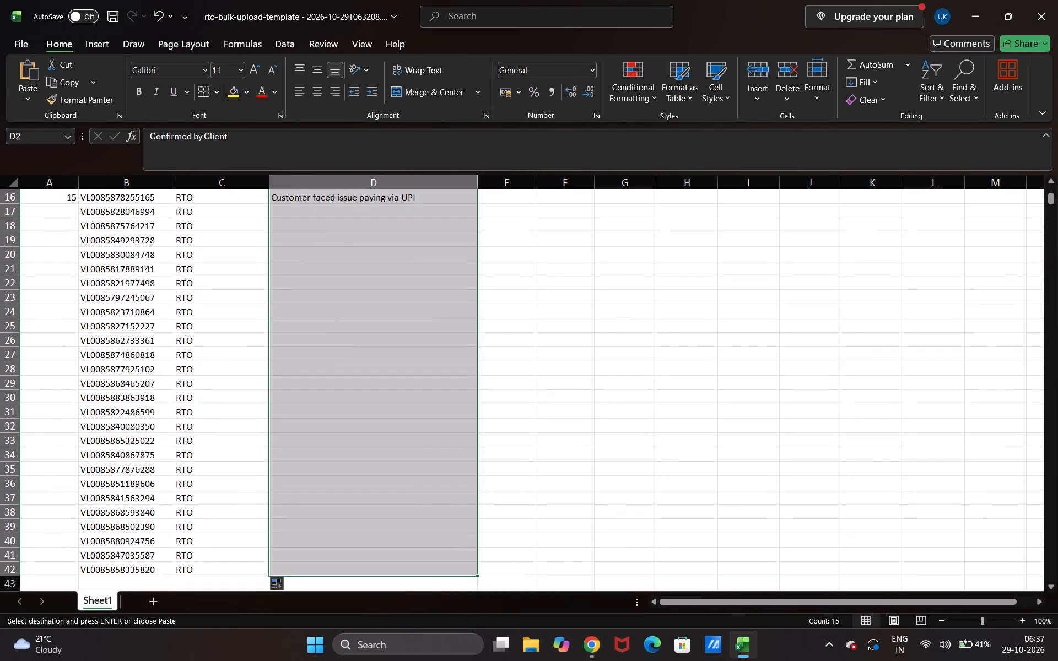
pyautogui.rightClick(311, 483)
pyautogui.click(339, 149)
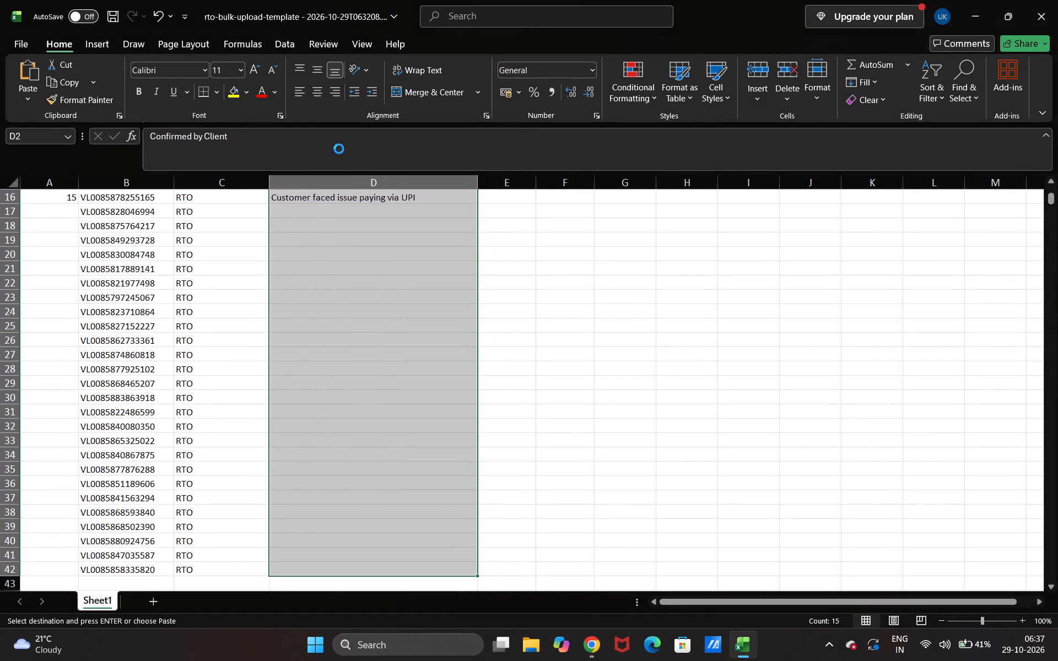
# Extend the SR.No series from A16 down to A42, numbering the rows up to 41.
pyautogui.click(56, 412)
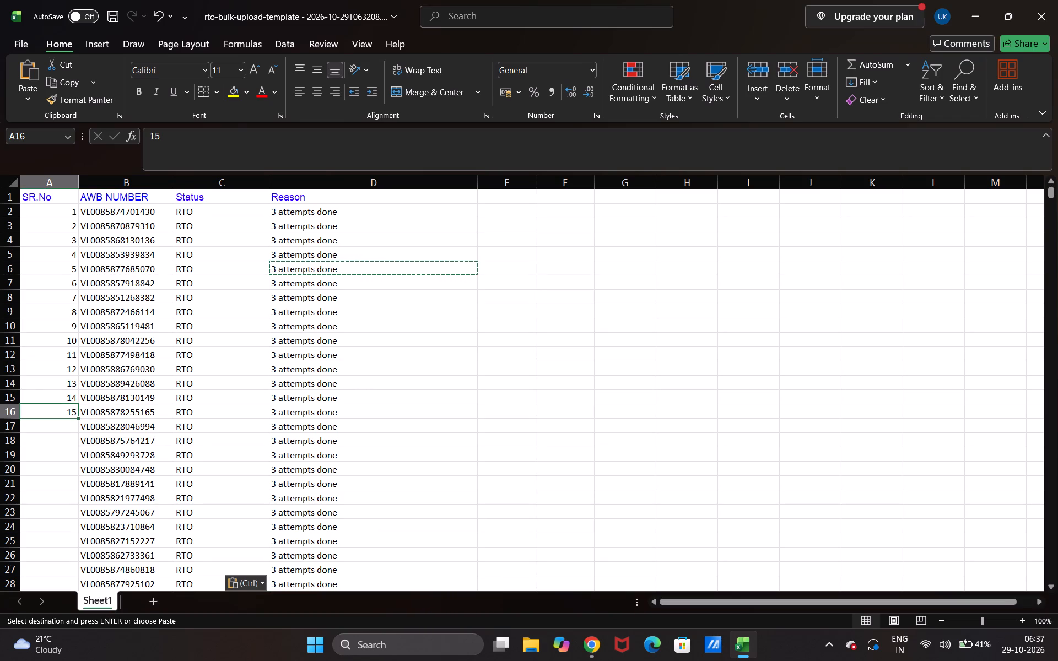
pyautogui.scroll(-4, 78, 297)
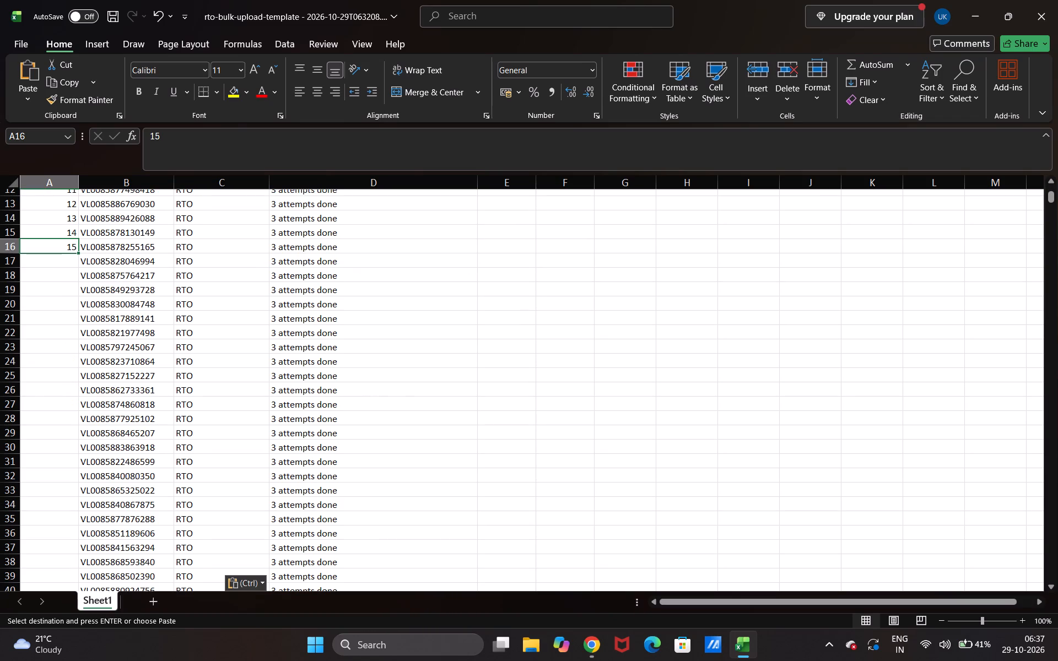
pyautogui.keyDown('ctrl'); pyautogui.moveTo(78, 252); pyautogui.dragTo(86, 441); pyautogui.keyUp('ctrl')
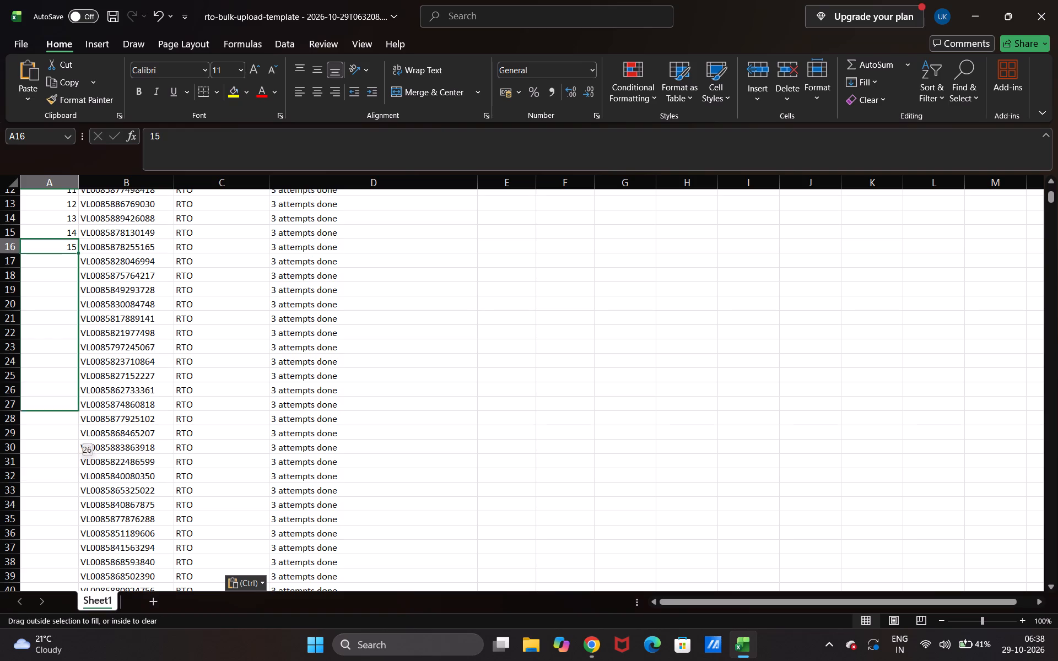
pyautogui.keyDown('ctrl'); pyautogui.moveTo(86, 441); pyautogui.dragTo(72, 573); pyautogui.keyUp('ctrl')
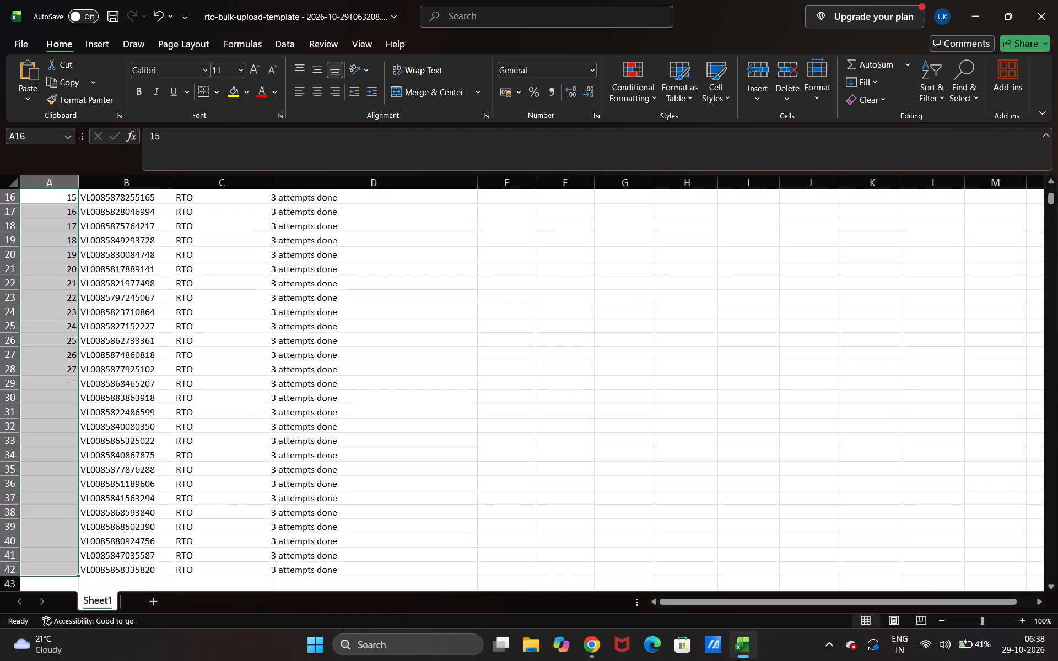
# Save the completed RTO bulk upload workbook.
pyautogui.scroll(-4, 365, 474)
pyautogui.doubleClick(254, 465)
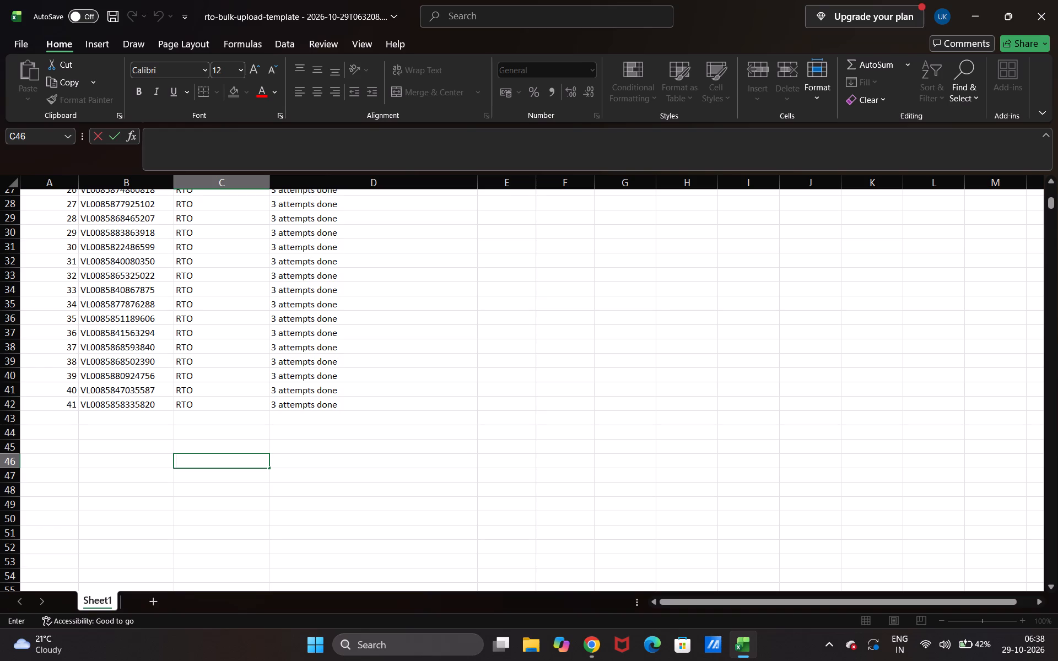
pyautogui.doubleClick(114, 508)
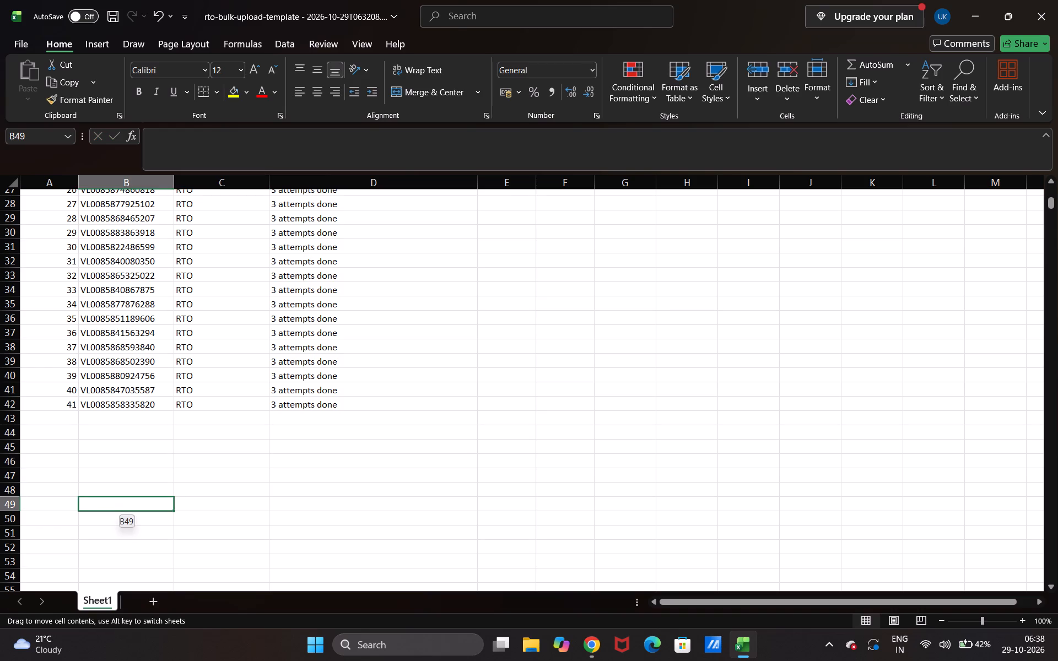
pyautogui.hotkey('ctrl', 's')
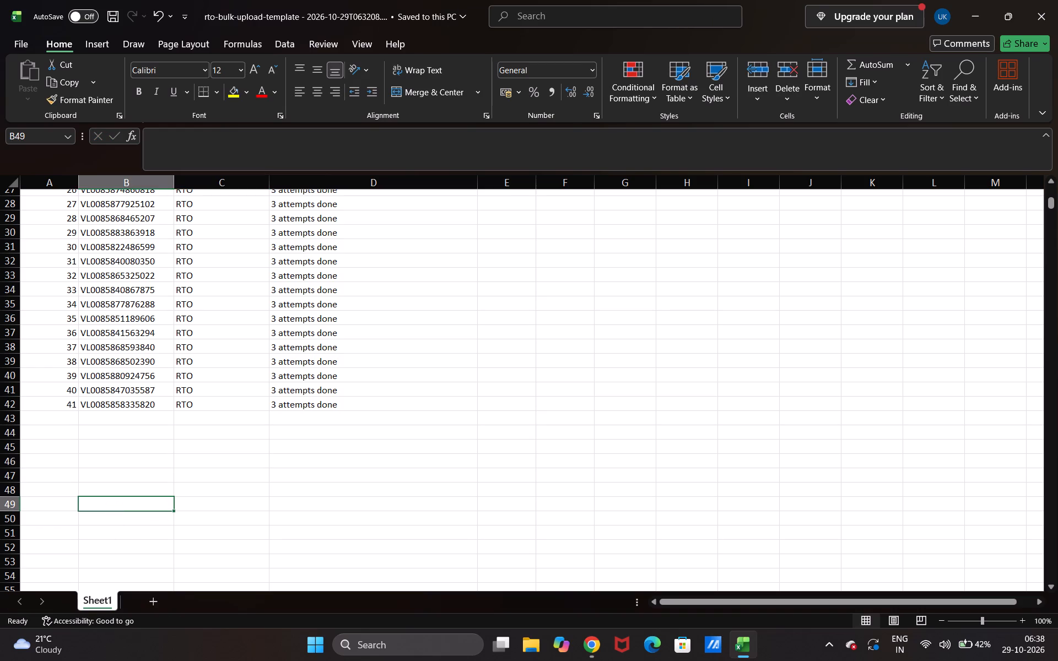
# Switch to Chrome and upload rto-bulk-upload-template - 2026-10-29T063208.101 from Downloads for RTO Bulk Booking.
pyautogui.scroll(-2, 316, 568)
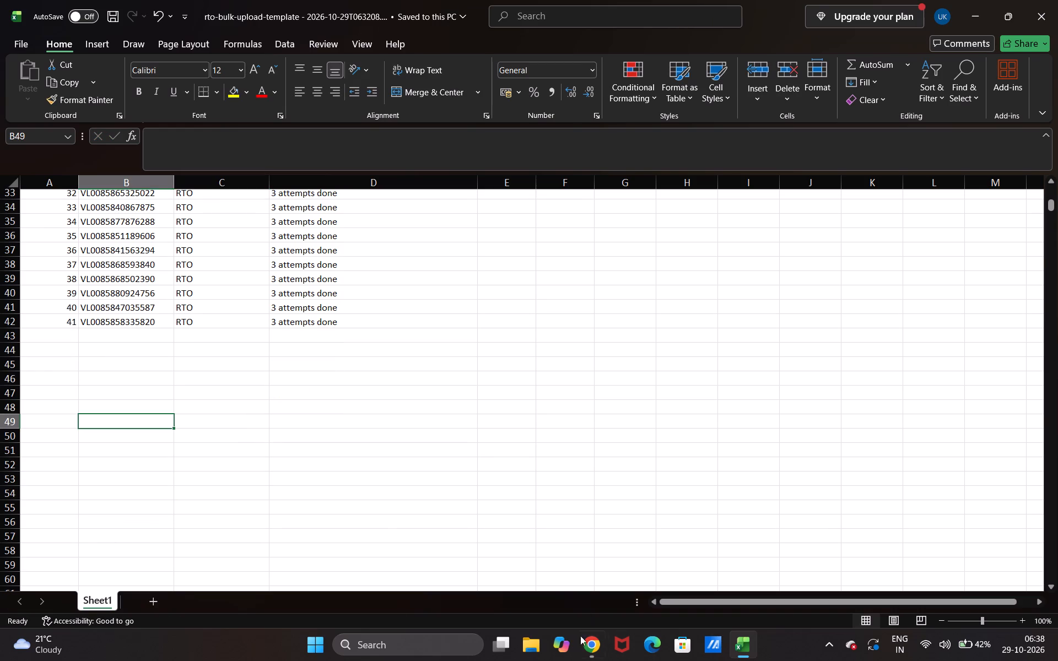
pyautogui.click(590, 640)
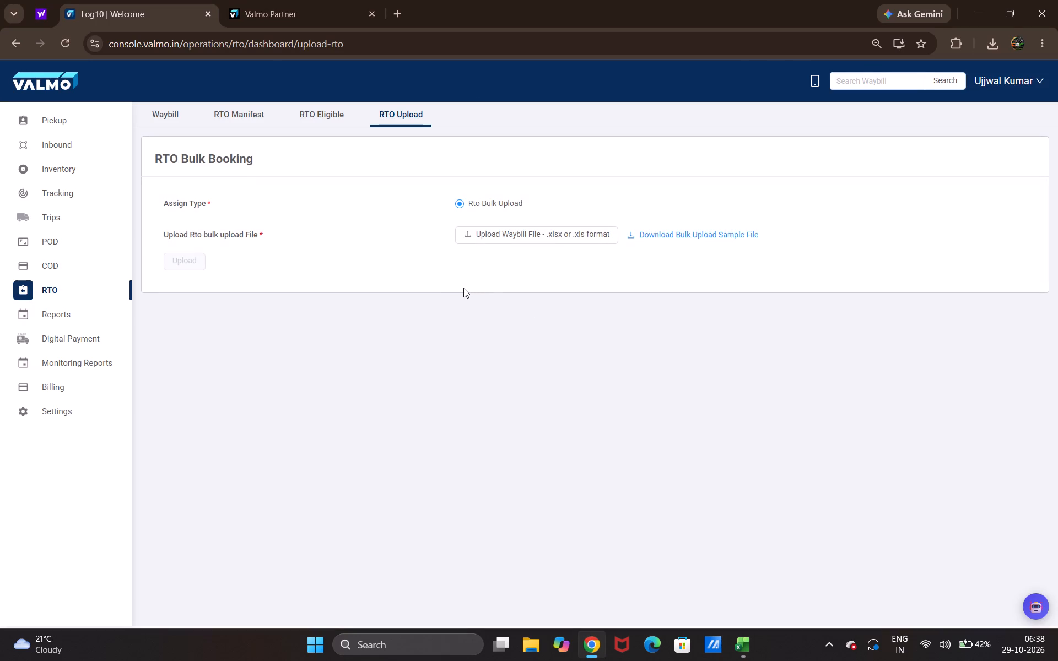
pyautogui.click(499, 230)
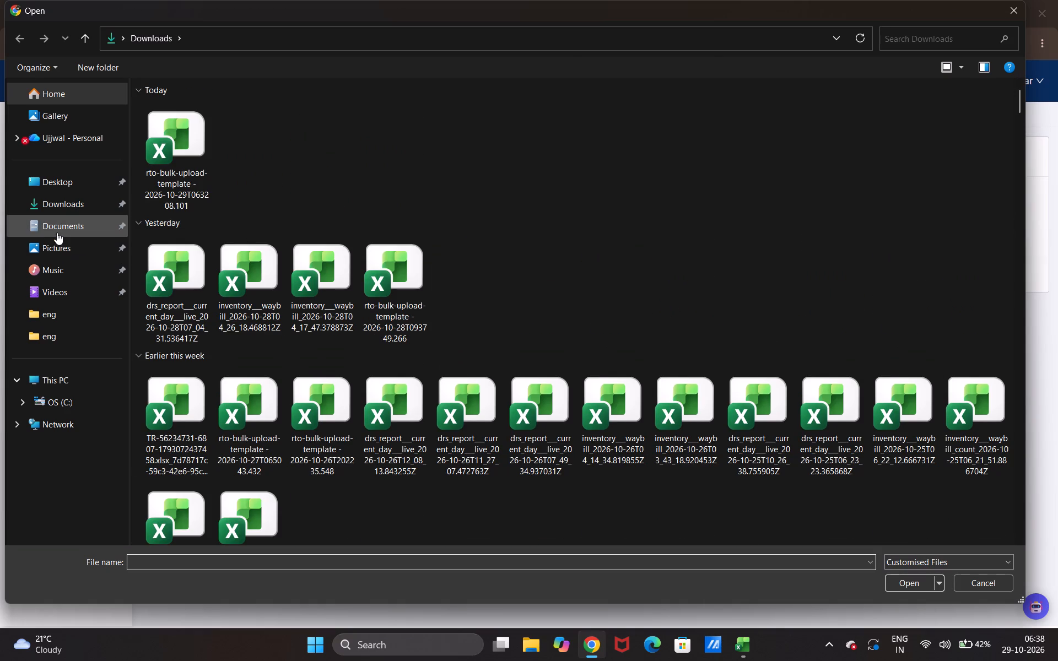
pyautogui.click(67, 212)
pyautogui.doubleClick(149, 165)
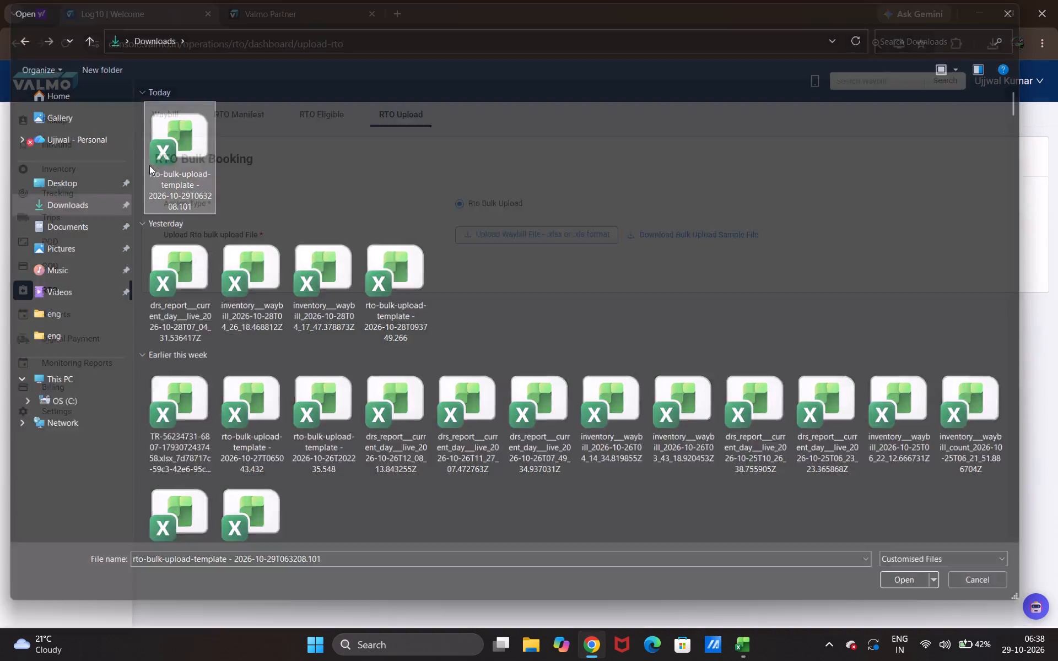
pyautogui.click(175, 261)
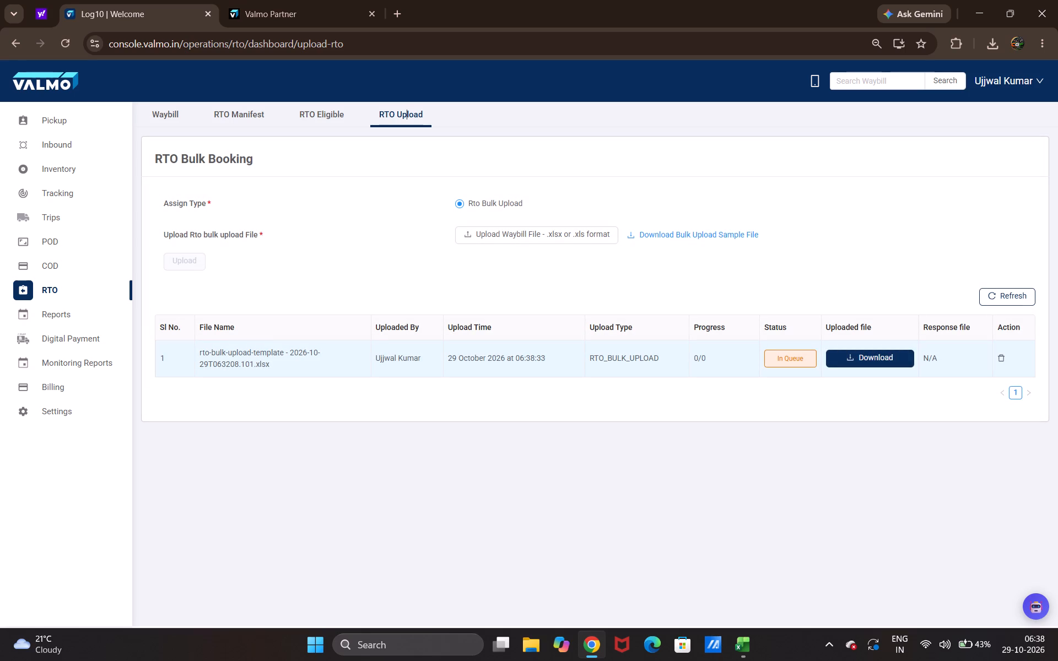
# Refresh the RTO upload list to check the processing status of the uploaded file.
pyautogui.click(991, 299)
pyautogui.click(987, 299)
pyautogui.click(987, 299)
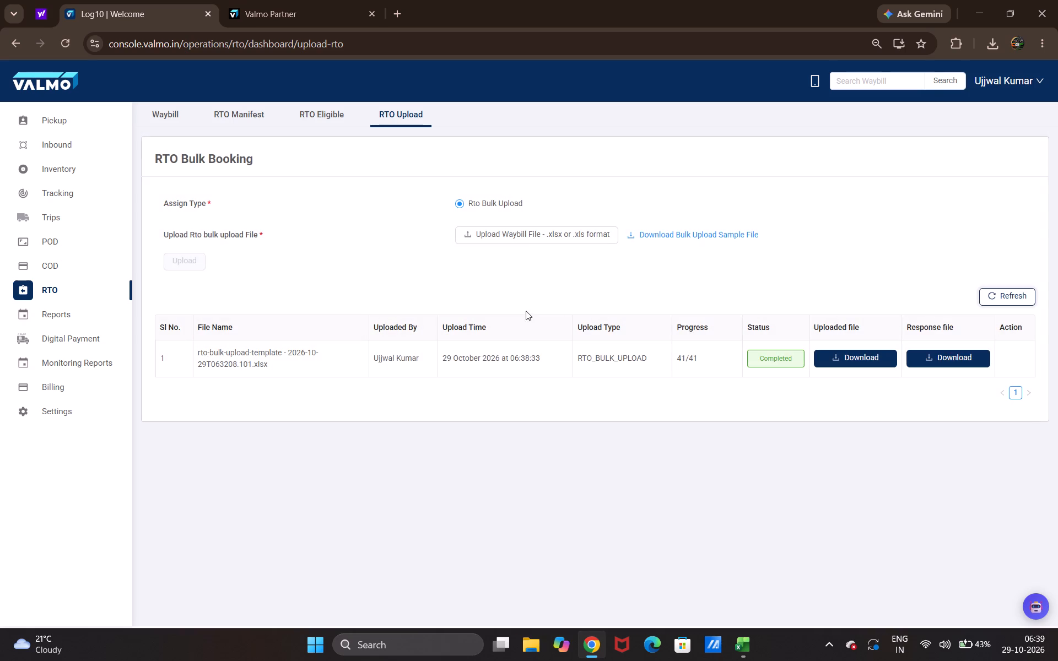
# View the Inventory waybill dashboard and the live POD-AWB list.
pyautogui.click(58, 169)
pyautogui.click(284, 194)
pyautogui.click(721, 394)
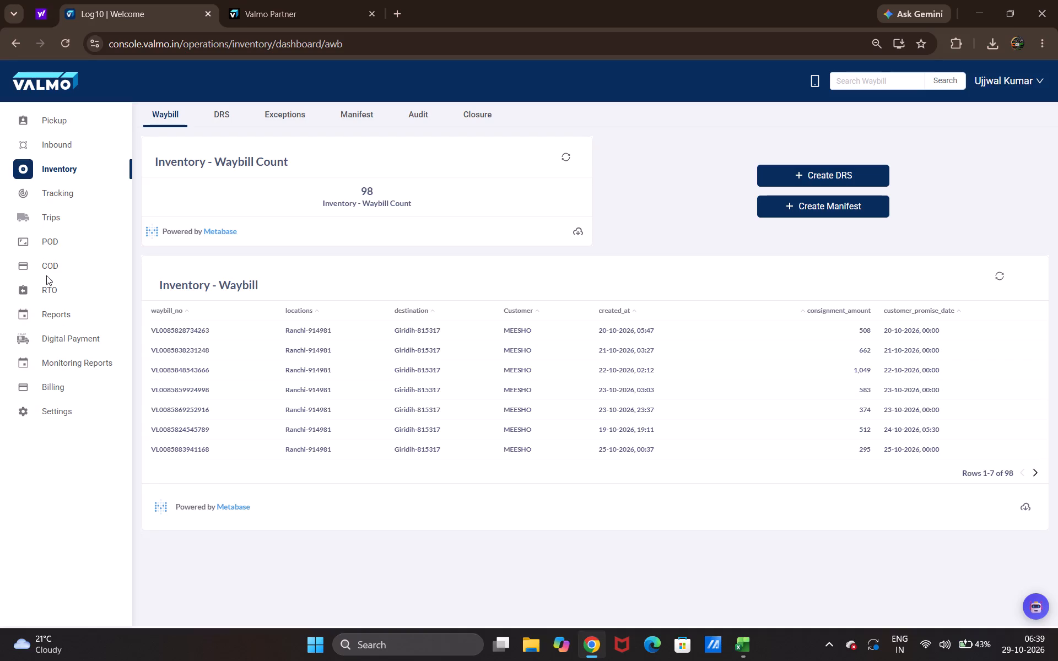
pyautogui.click(45, 245)
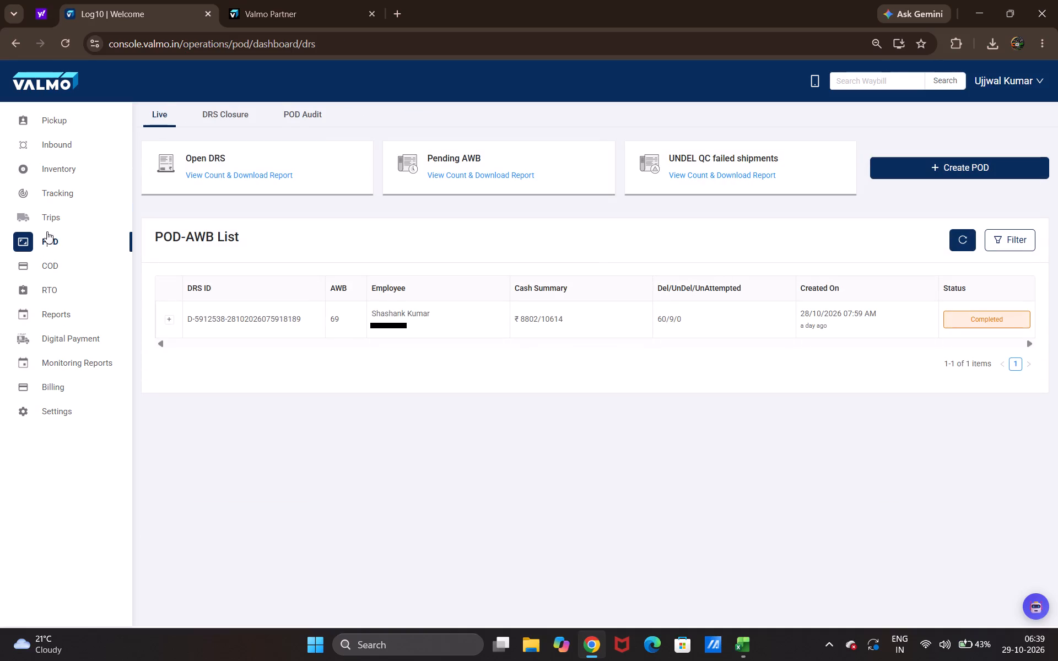
# Open the Inbound Trips list to review the trips and their statuses.
pyautogui.click(53, 218)
pyautogui.click(289, 112)
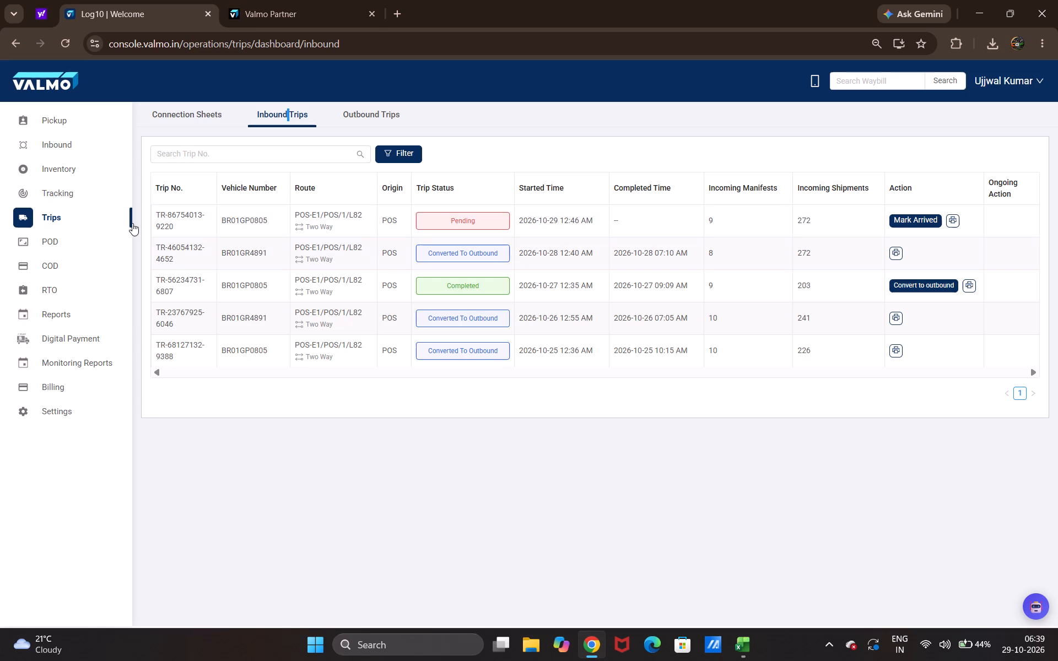
# View the pending RTO waybill count and list, and check the bulk upload's status in RTO Upload.
pyautogui.scroll(8, 183, 231)
pyautogui.click(44, 288)
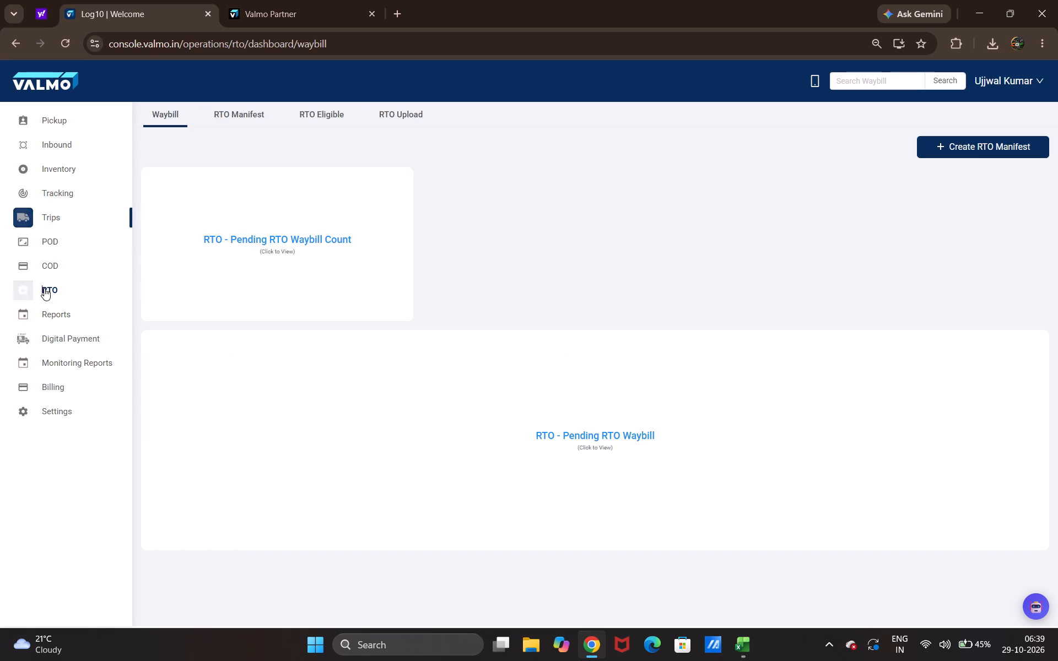
pyautogui.click(301, 211)
pyautogui.click(558, 398)
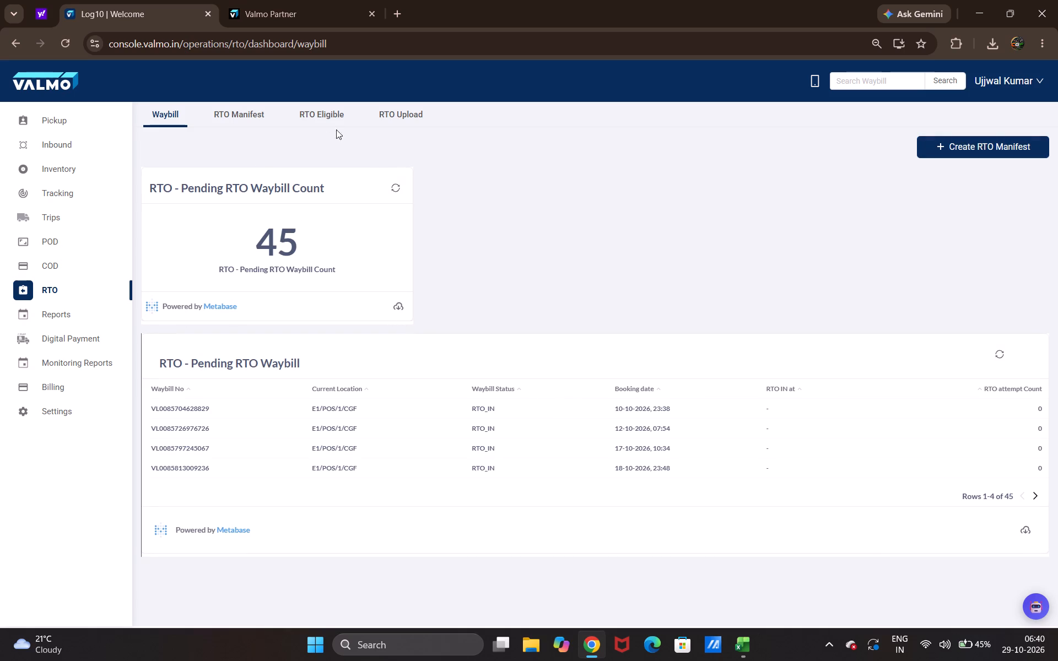
pyautogui.click(395, 113)
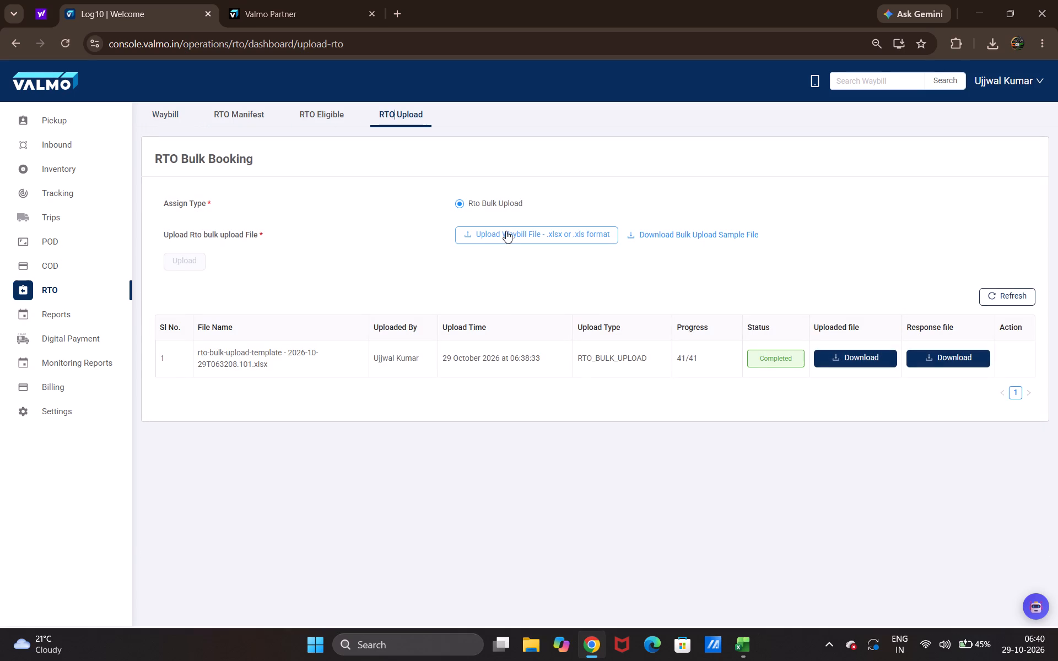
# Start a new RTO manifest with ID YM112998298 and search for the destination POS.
pyautogui.click(247, 112)
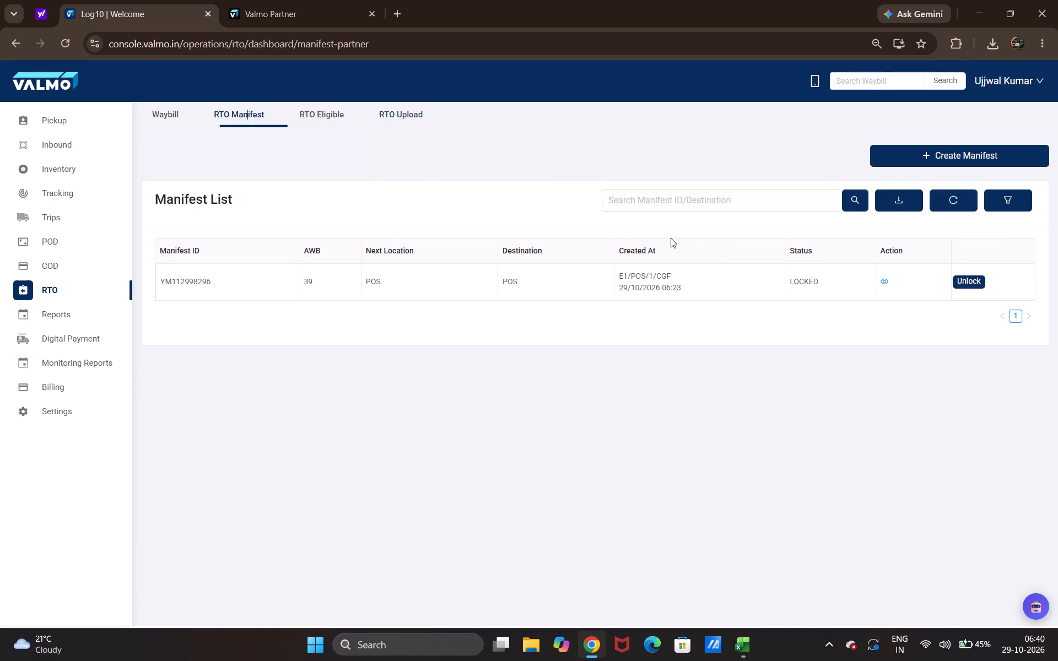
pyautogui.click(927, 151)
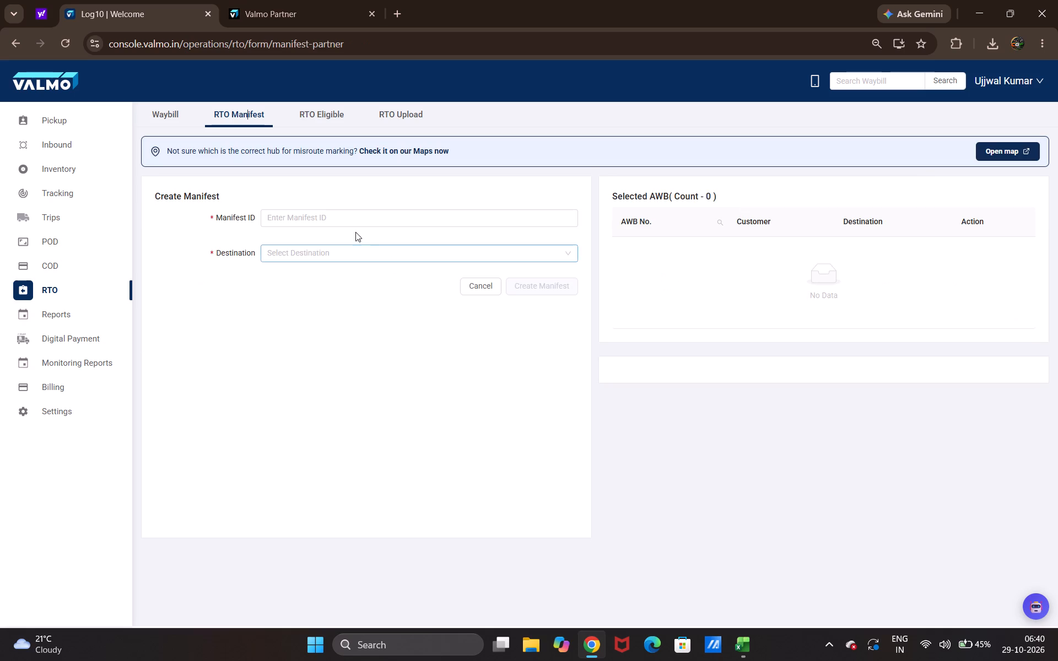
pyautogui.click(347, 218)
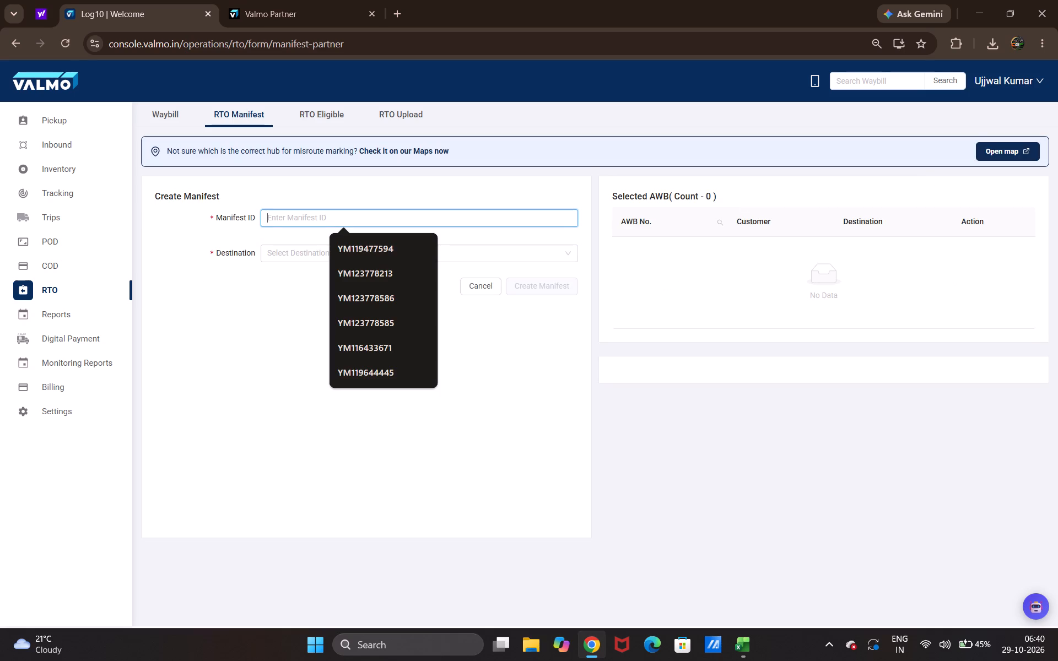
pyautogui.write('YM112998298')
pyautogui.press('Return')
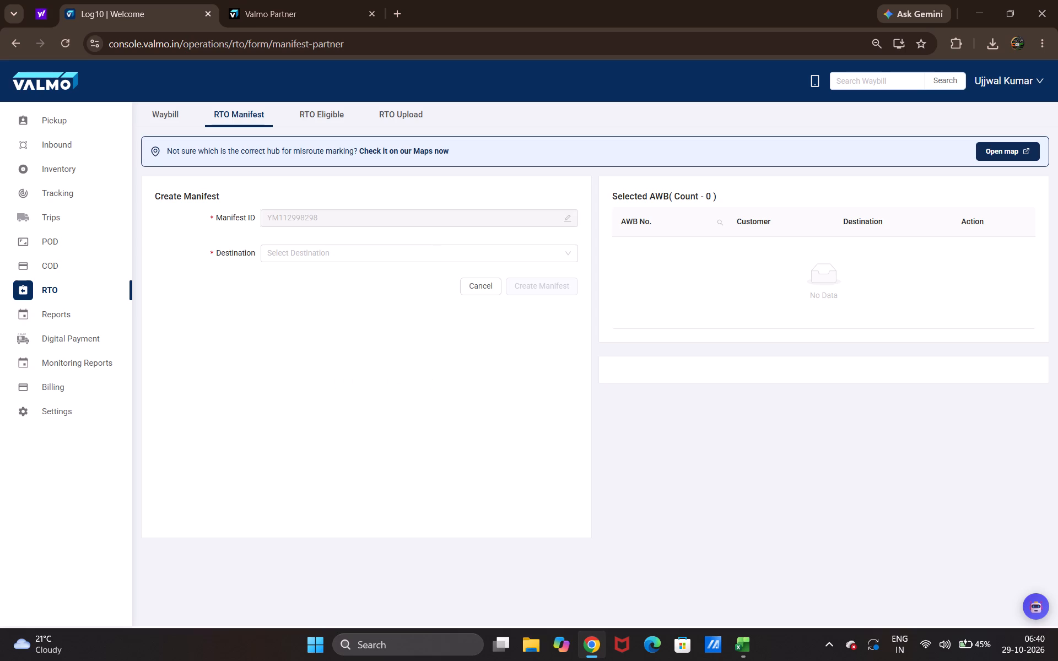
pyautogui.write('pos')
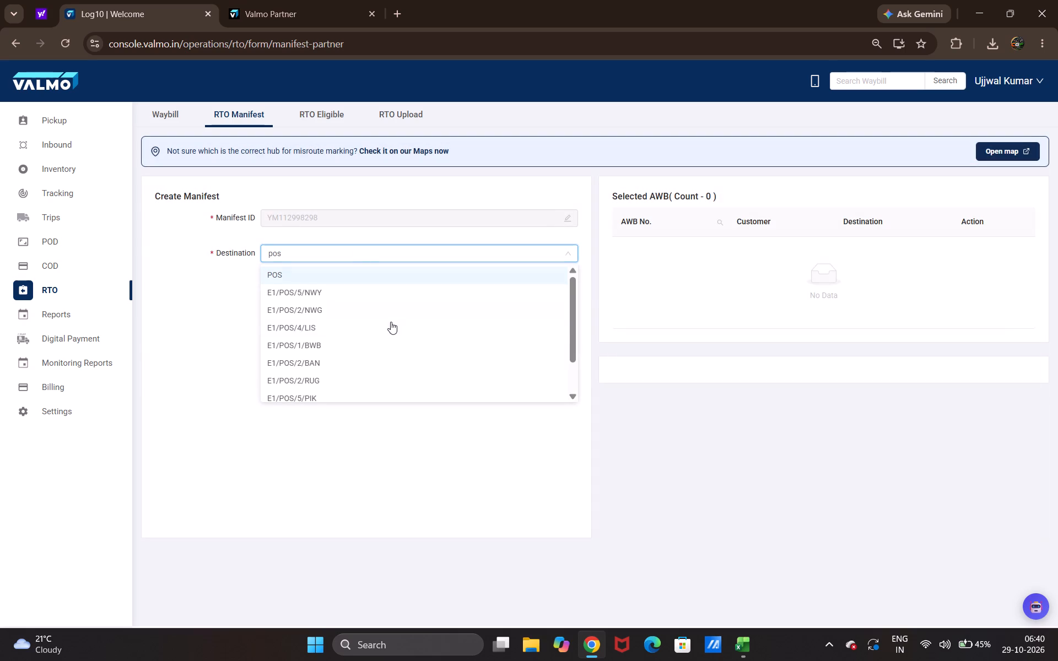
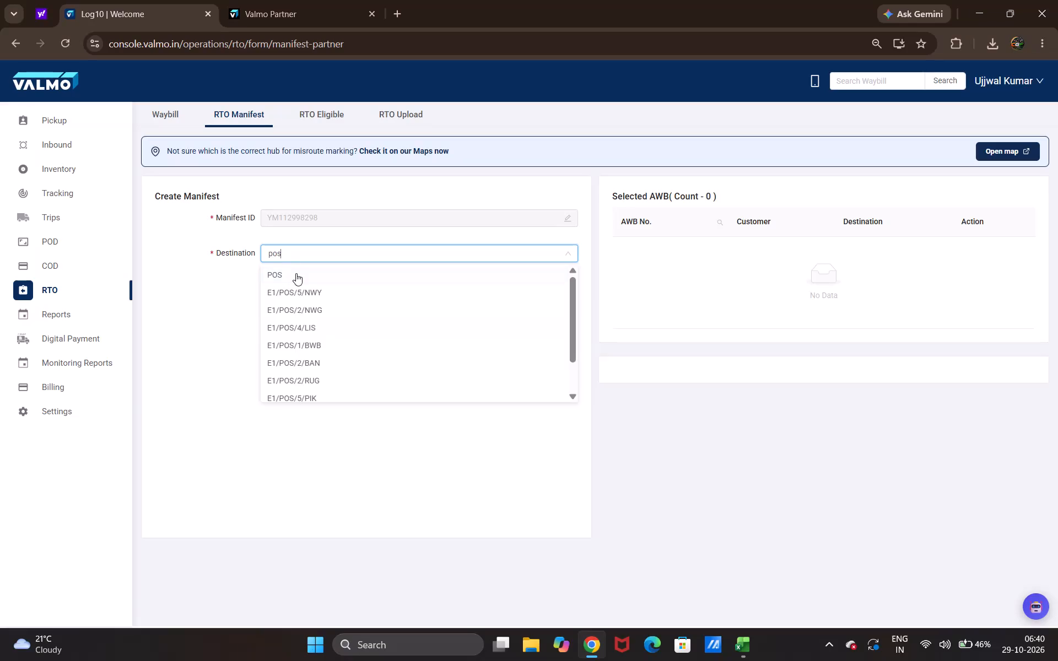
# Set the destination to POS and create the RTO manifest.
pyautogui.click(296, 273)
pyautogui.click(528, 286)
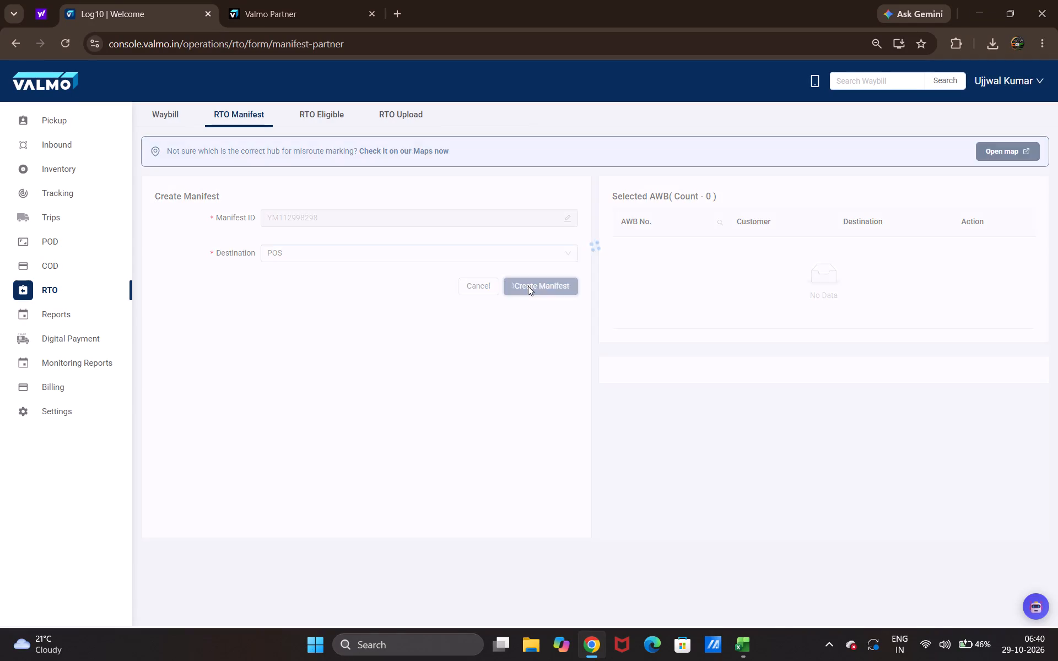
pyautogui.click(689, 422)
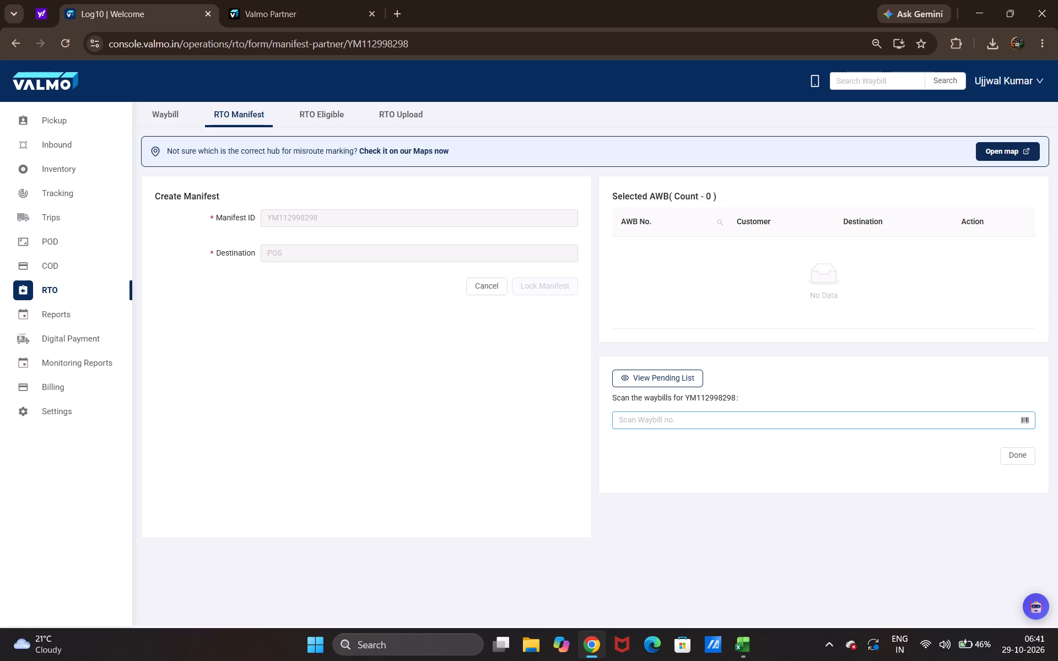
pyautogui.click(663, 415)
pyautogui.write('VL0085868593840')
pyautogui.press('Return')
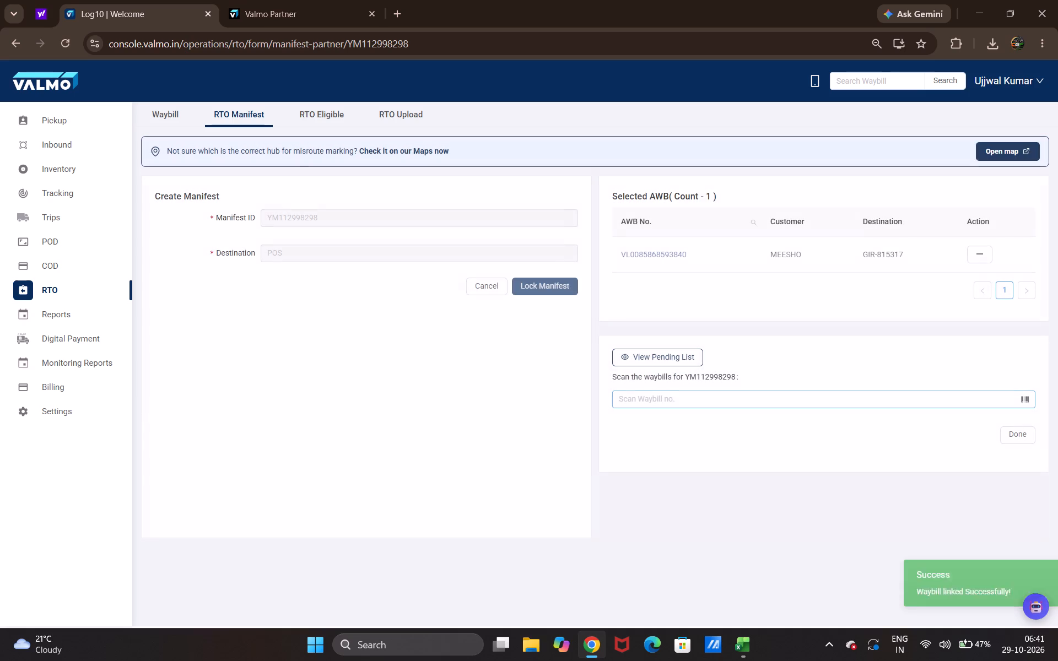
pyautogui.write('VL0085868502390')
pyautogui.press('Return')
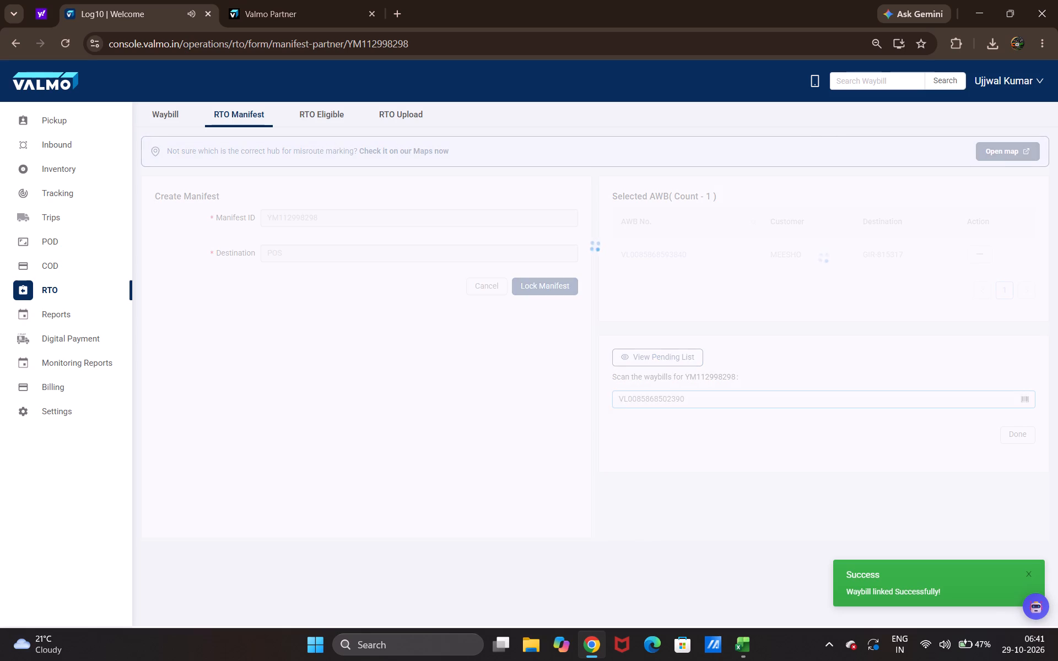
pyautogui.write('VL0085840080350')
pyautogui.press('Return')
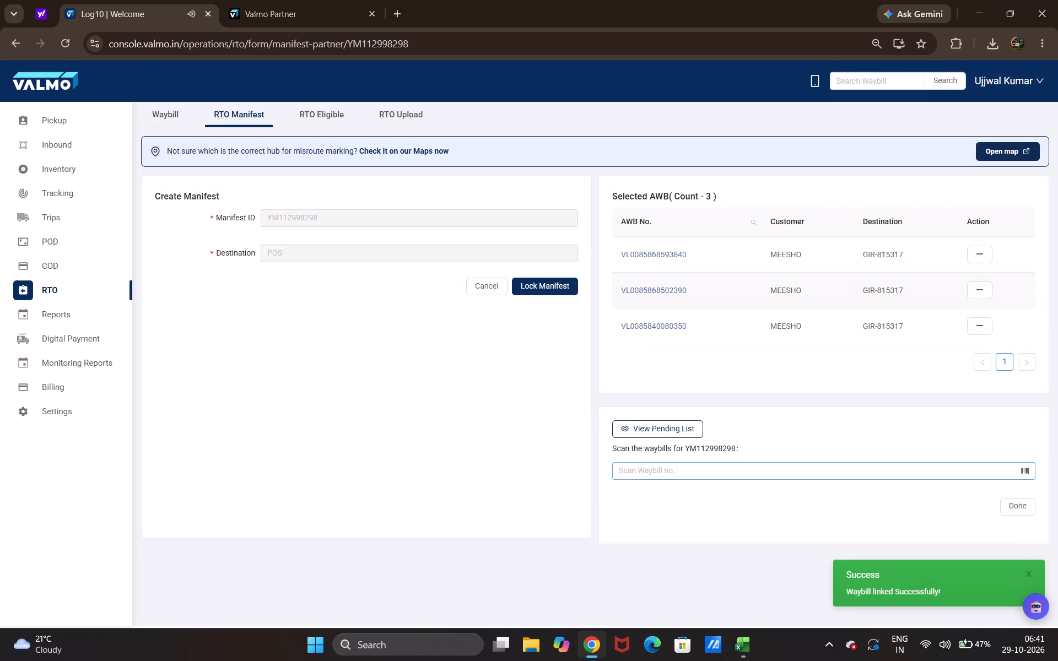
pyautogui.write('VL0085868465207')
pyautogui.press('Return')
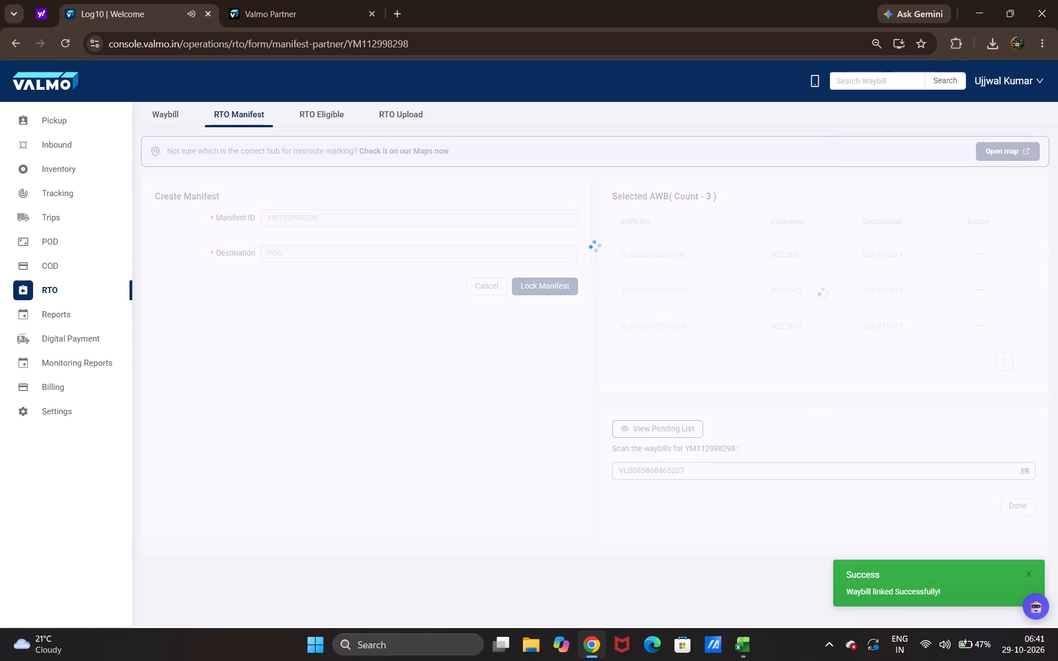
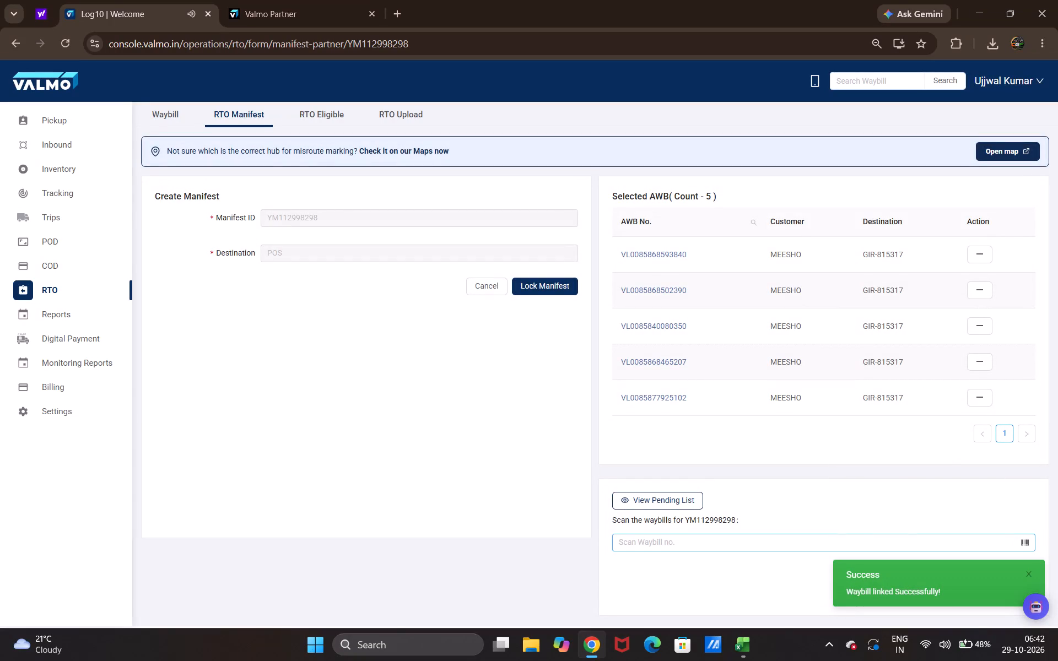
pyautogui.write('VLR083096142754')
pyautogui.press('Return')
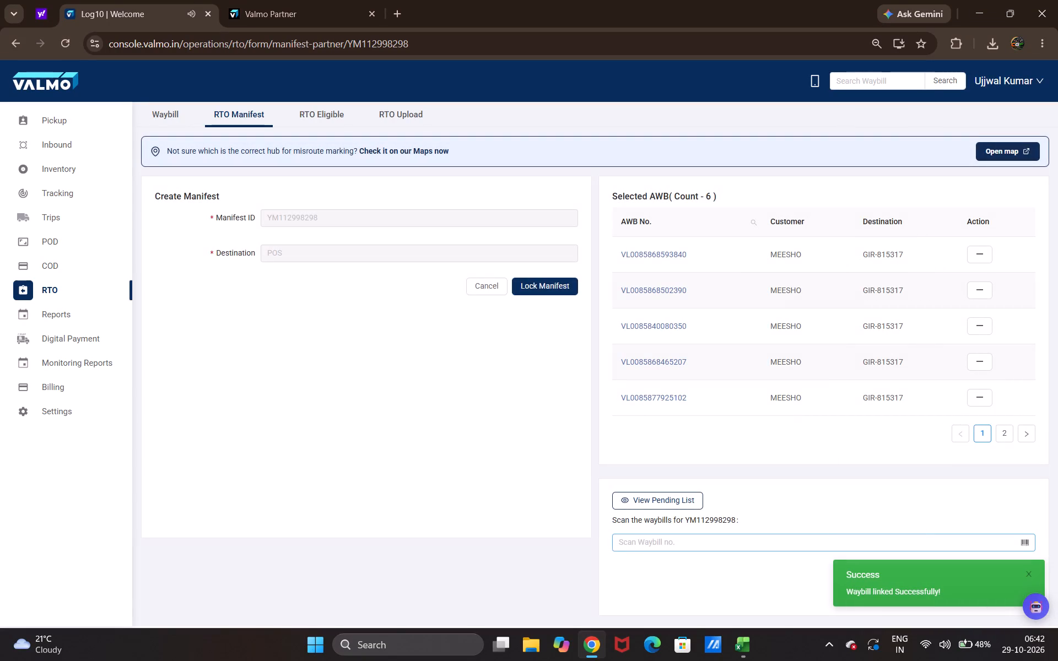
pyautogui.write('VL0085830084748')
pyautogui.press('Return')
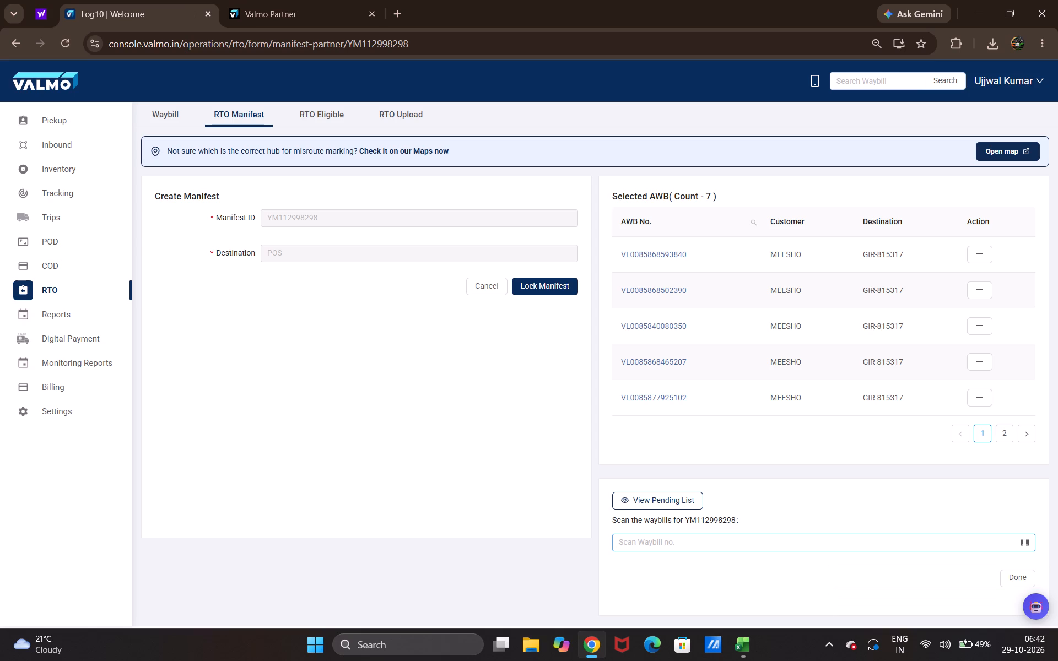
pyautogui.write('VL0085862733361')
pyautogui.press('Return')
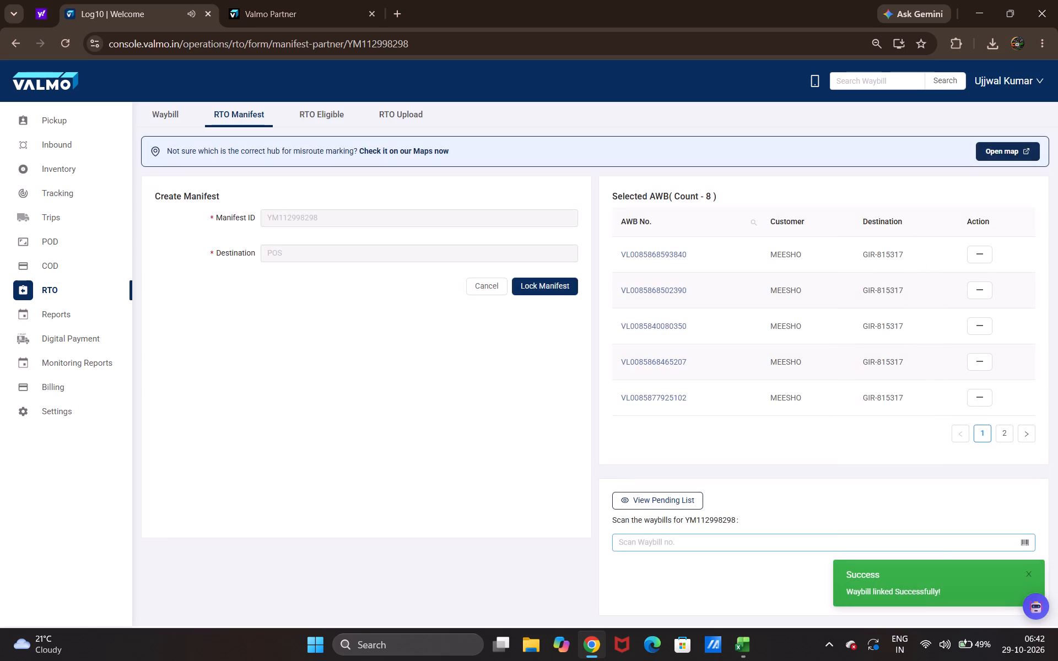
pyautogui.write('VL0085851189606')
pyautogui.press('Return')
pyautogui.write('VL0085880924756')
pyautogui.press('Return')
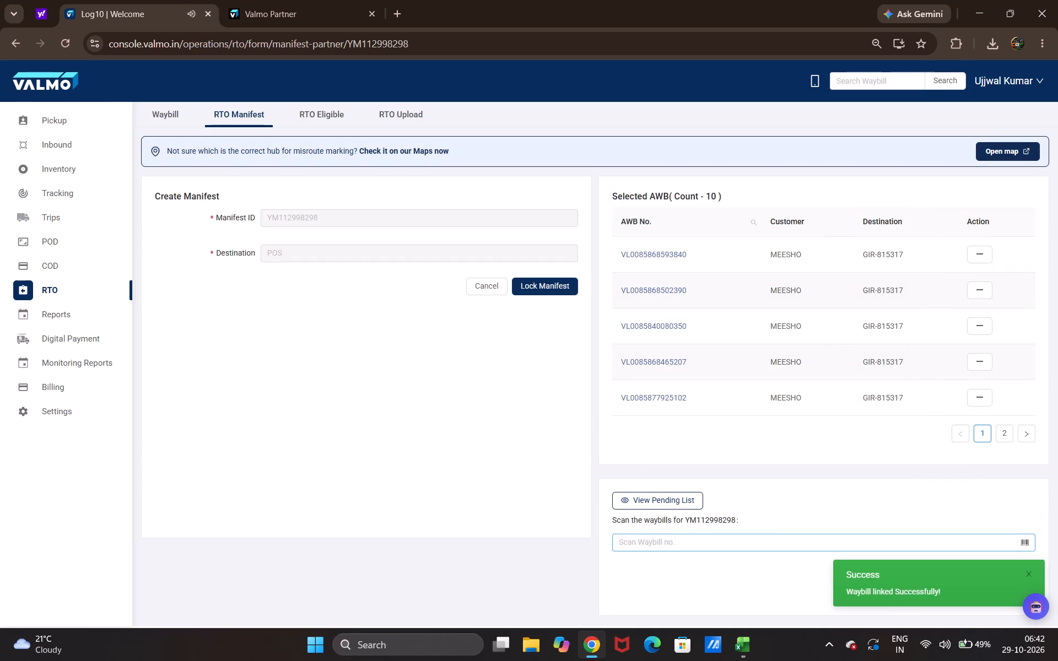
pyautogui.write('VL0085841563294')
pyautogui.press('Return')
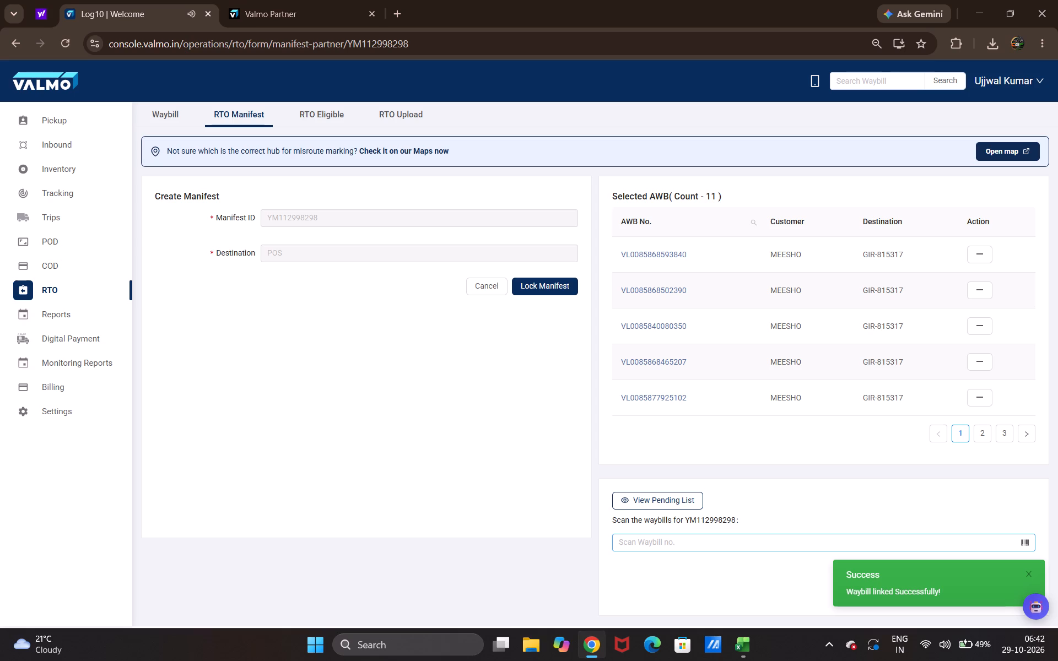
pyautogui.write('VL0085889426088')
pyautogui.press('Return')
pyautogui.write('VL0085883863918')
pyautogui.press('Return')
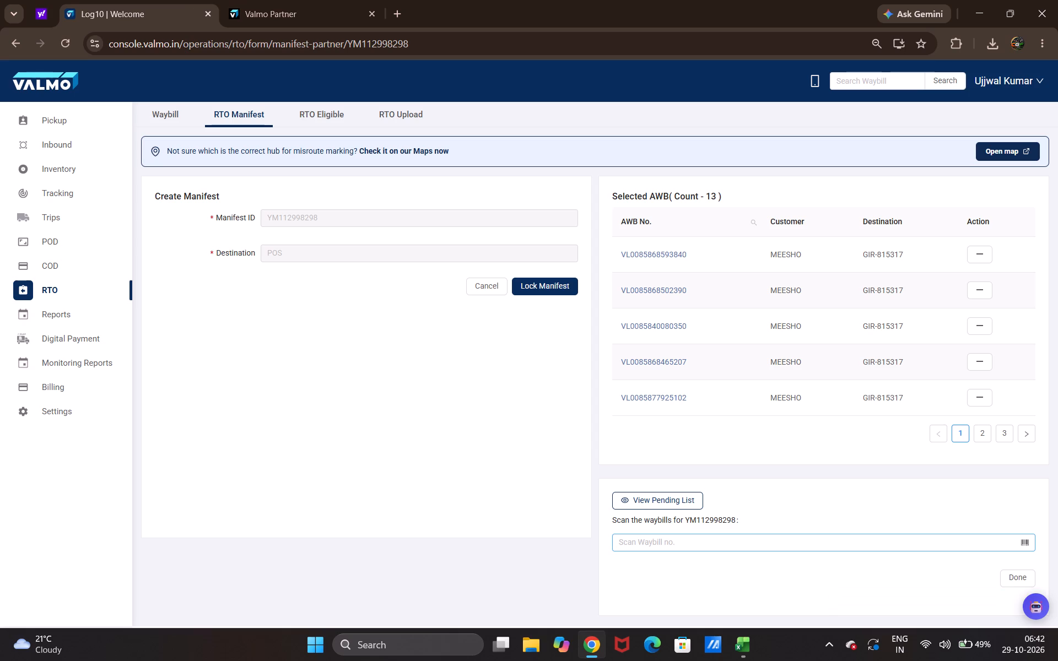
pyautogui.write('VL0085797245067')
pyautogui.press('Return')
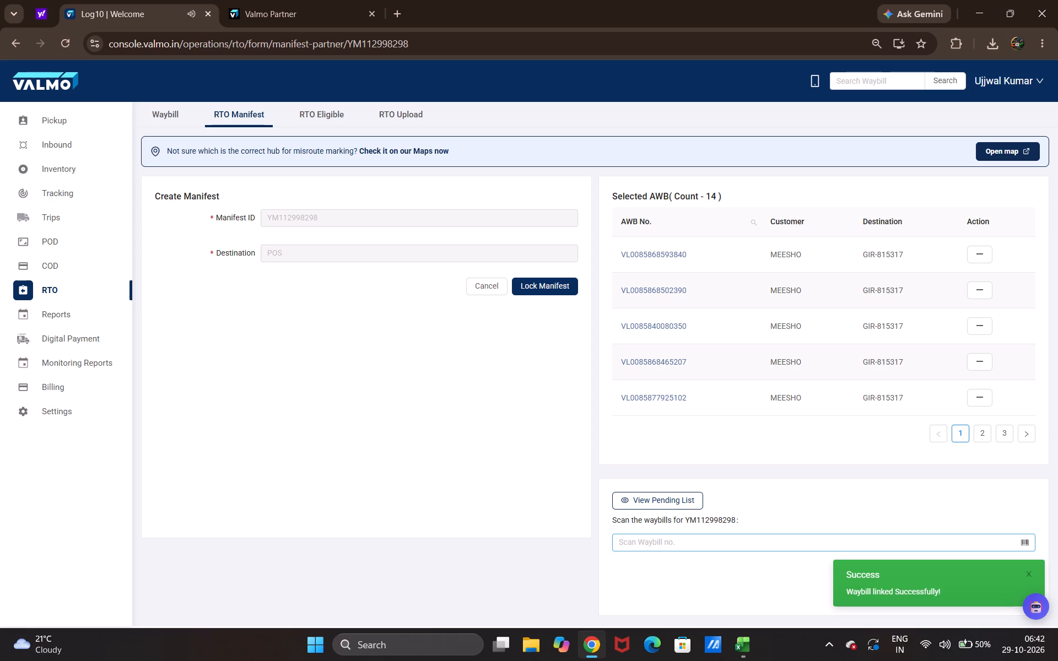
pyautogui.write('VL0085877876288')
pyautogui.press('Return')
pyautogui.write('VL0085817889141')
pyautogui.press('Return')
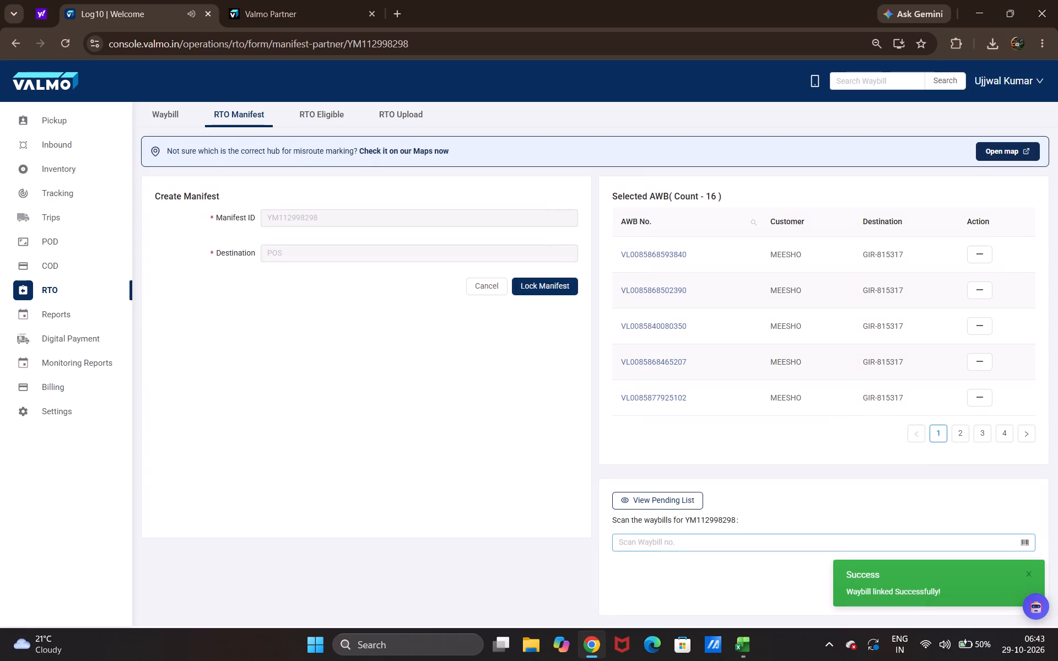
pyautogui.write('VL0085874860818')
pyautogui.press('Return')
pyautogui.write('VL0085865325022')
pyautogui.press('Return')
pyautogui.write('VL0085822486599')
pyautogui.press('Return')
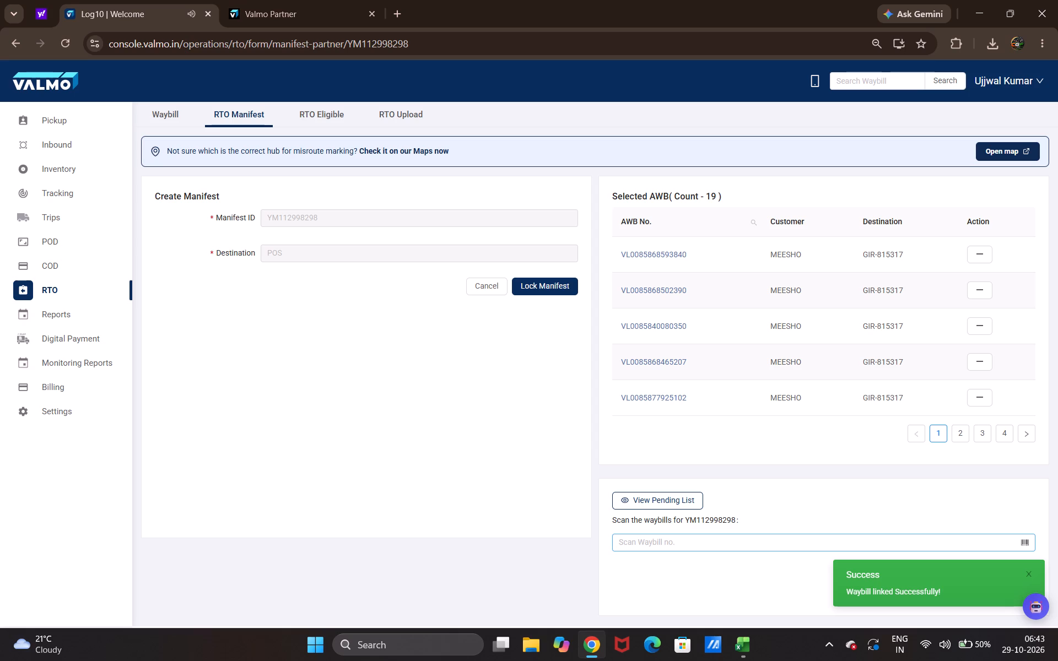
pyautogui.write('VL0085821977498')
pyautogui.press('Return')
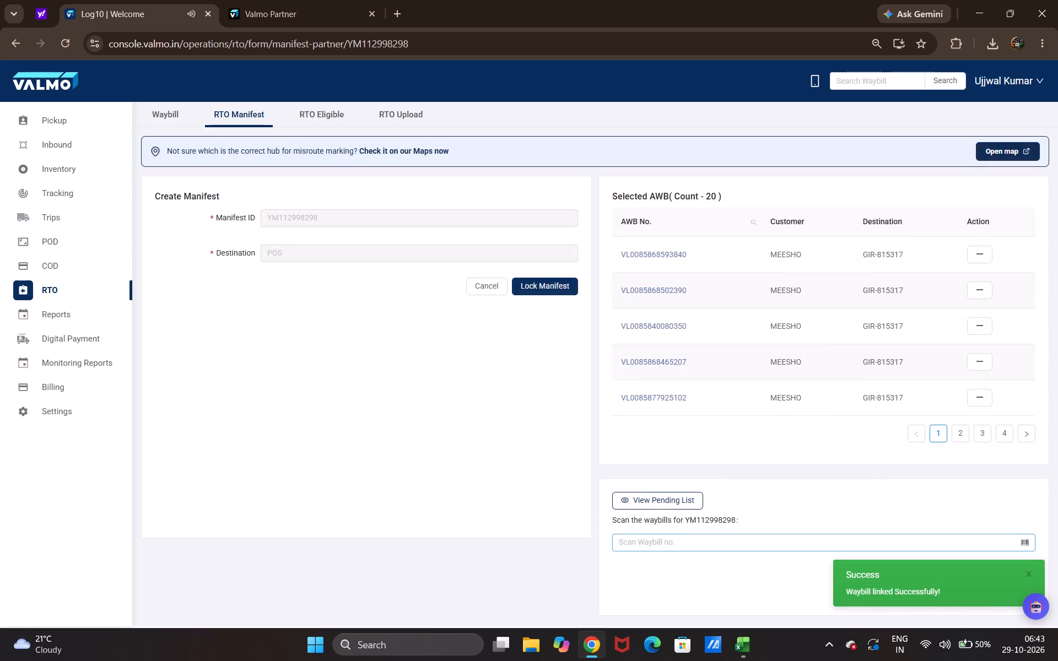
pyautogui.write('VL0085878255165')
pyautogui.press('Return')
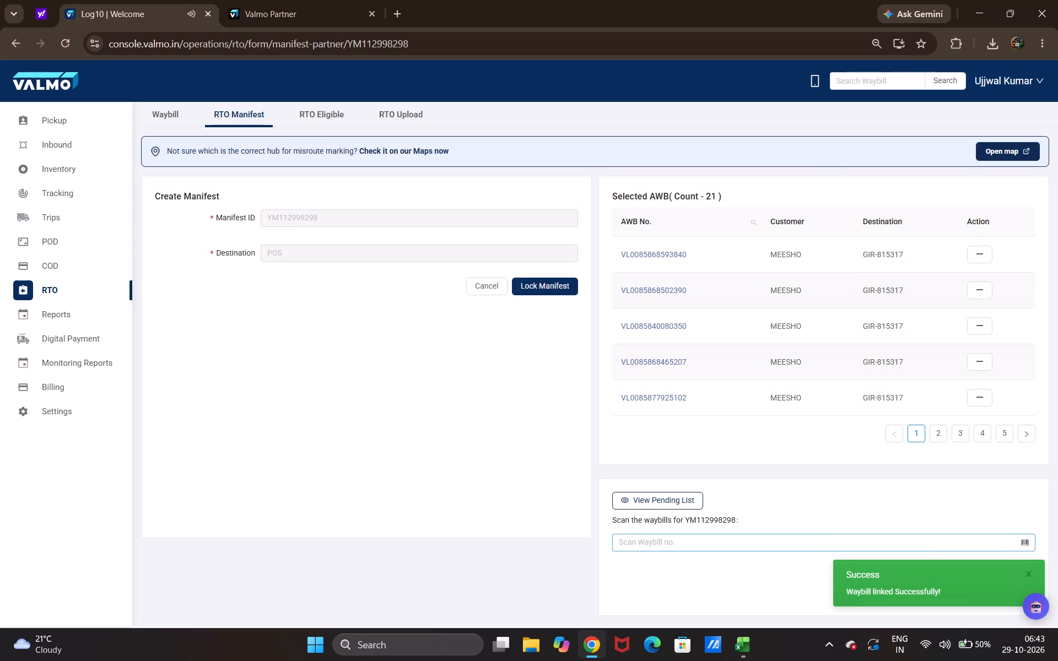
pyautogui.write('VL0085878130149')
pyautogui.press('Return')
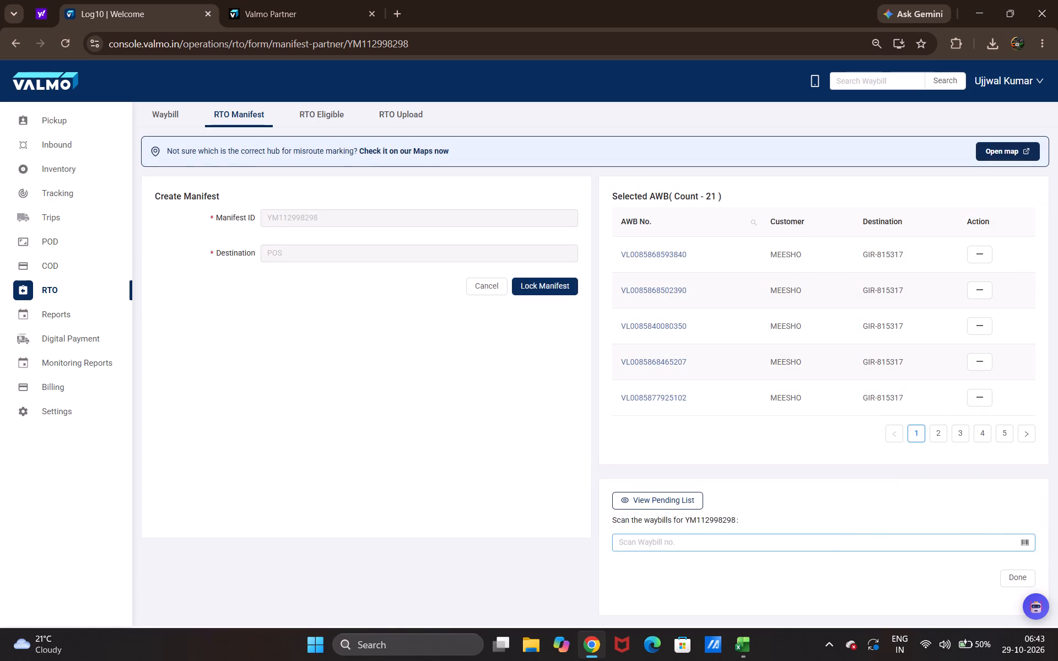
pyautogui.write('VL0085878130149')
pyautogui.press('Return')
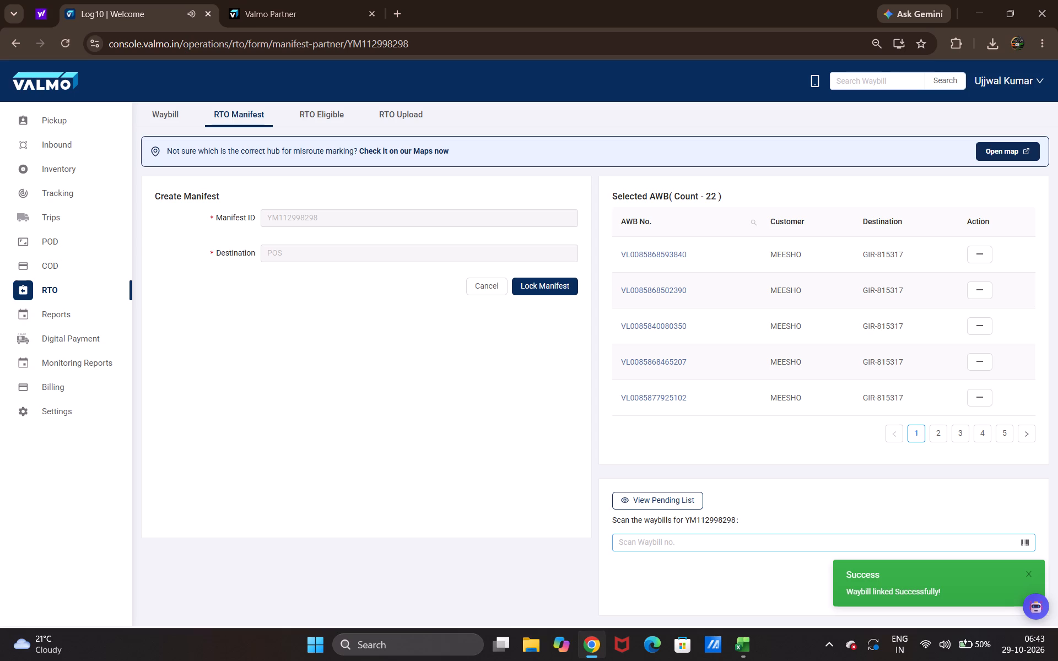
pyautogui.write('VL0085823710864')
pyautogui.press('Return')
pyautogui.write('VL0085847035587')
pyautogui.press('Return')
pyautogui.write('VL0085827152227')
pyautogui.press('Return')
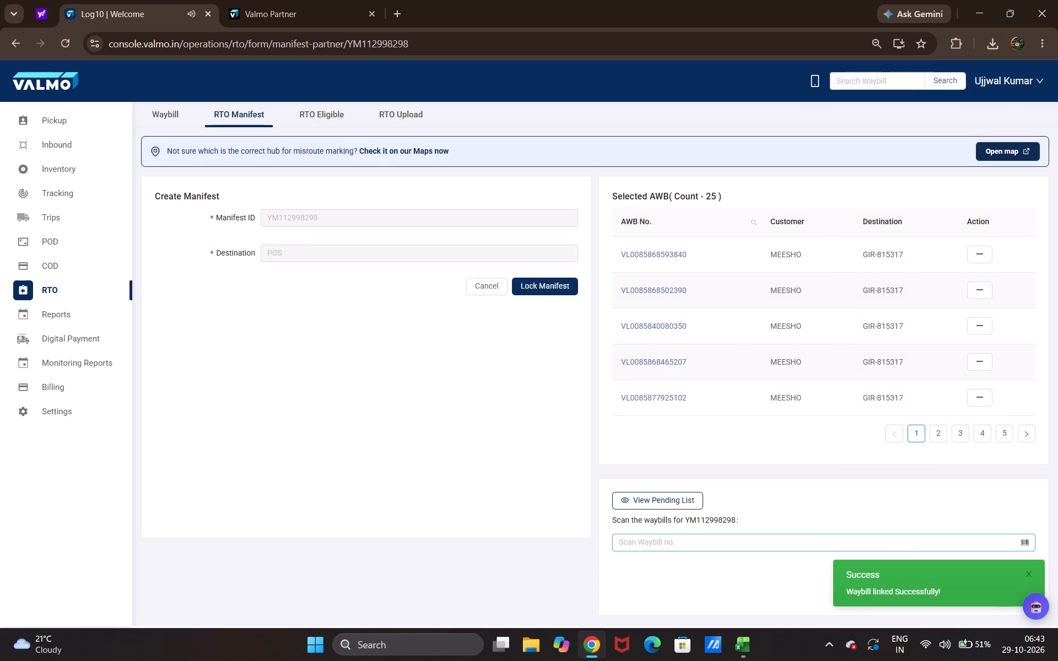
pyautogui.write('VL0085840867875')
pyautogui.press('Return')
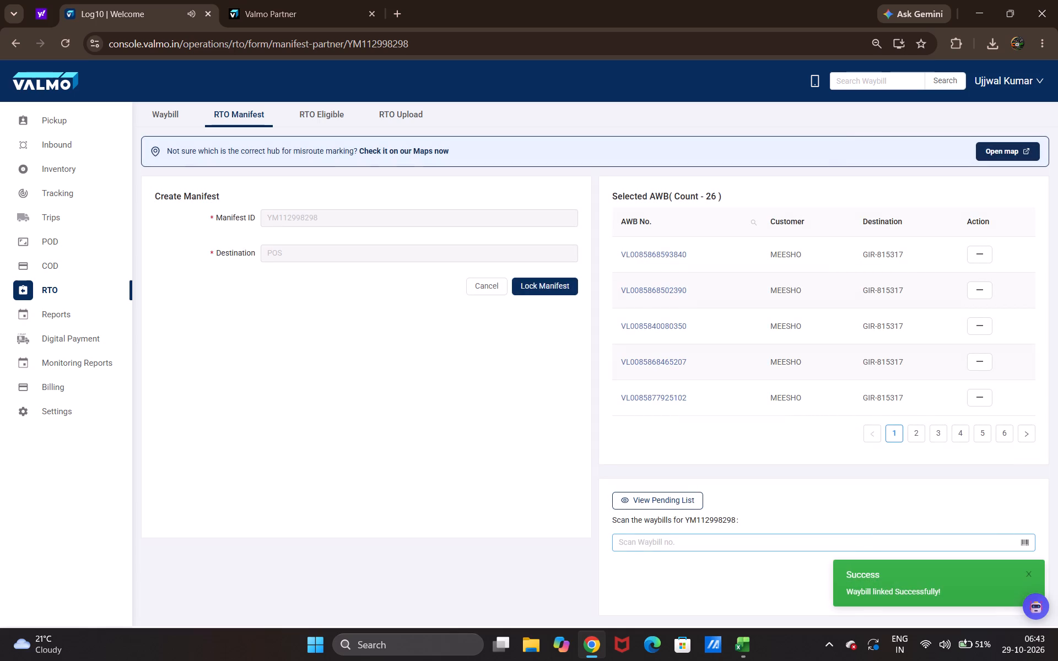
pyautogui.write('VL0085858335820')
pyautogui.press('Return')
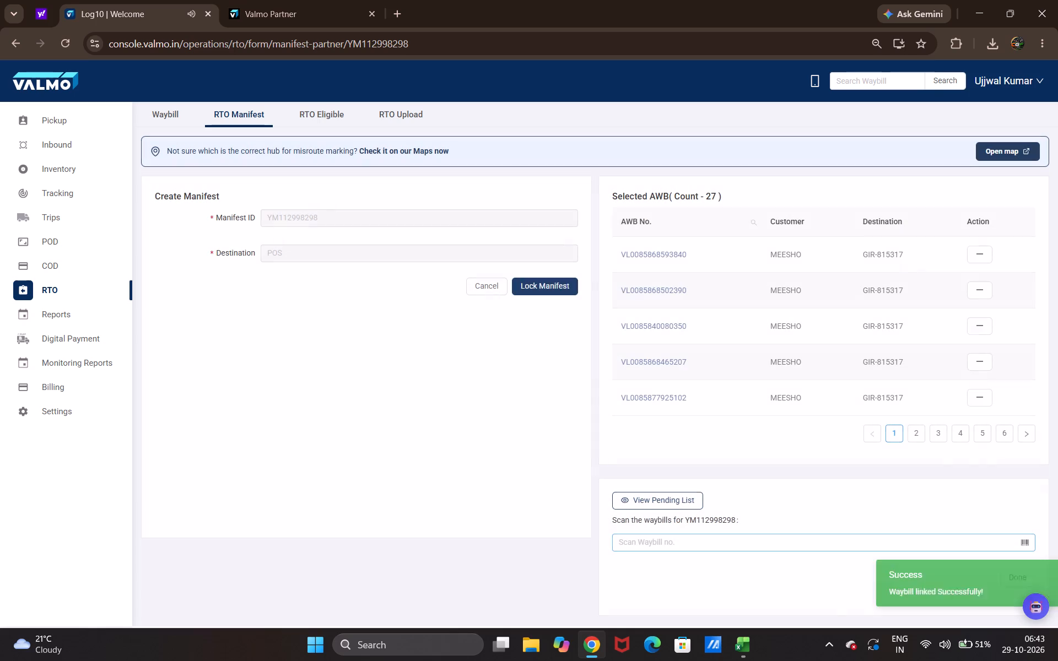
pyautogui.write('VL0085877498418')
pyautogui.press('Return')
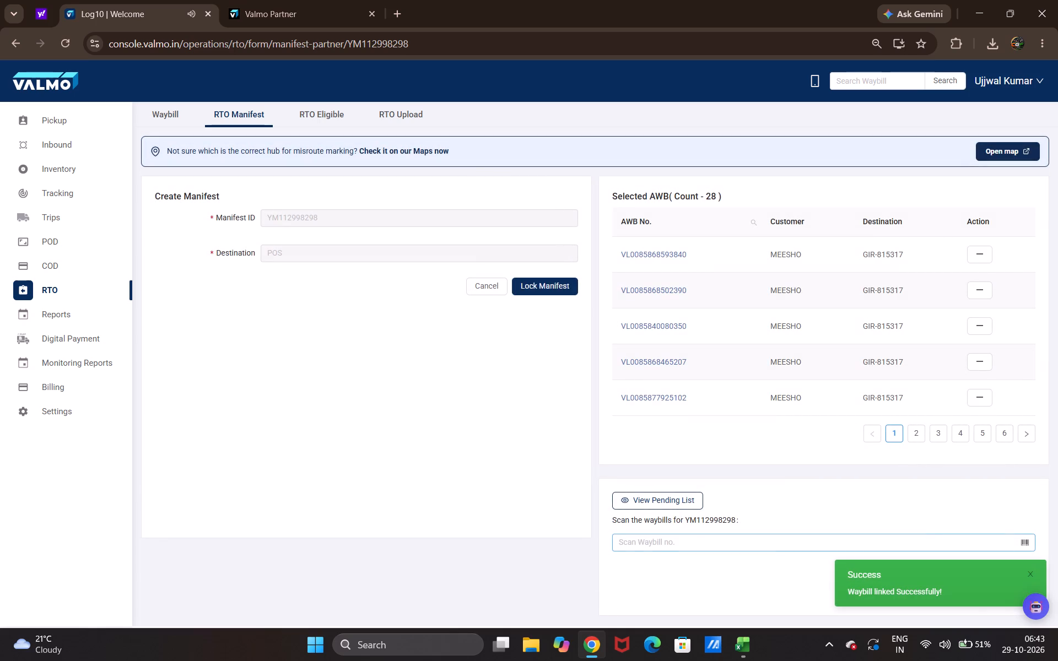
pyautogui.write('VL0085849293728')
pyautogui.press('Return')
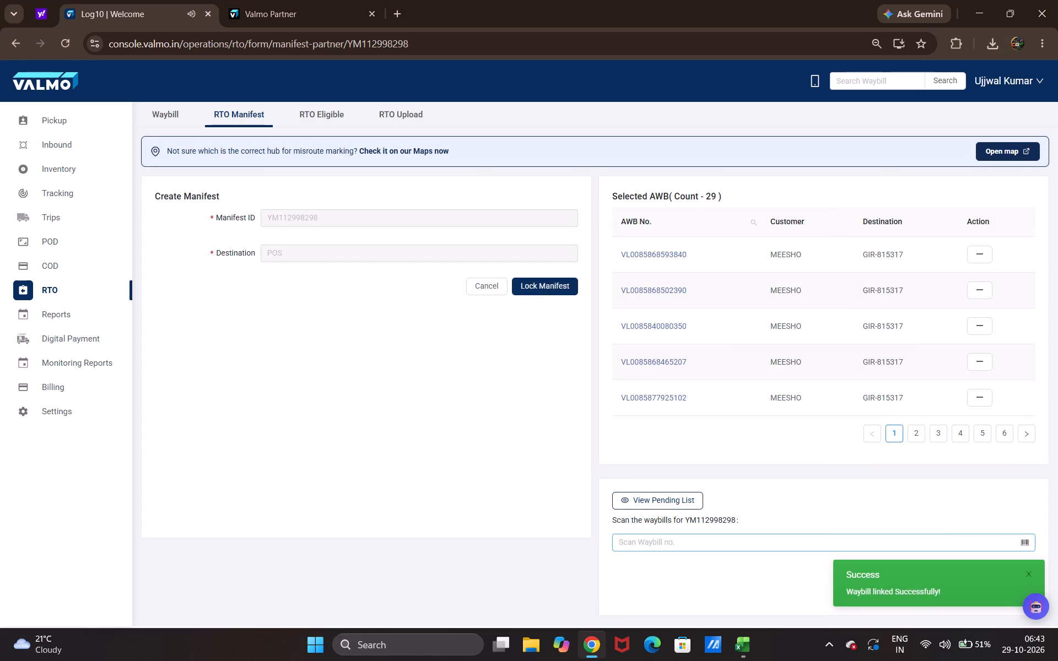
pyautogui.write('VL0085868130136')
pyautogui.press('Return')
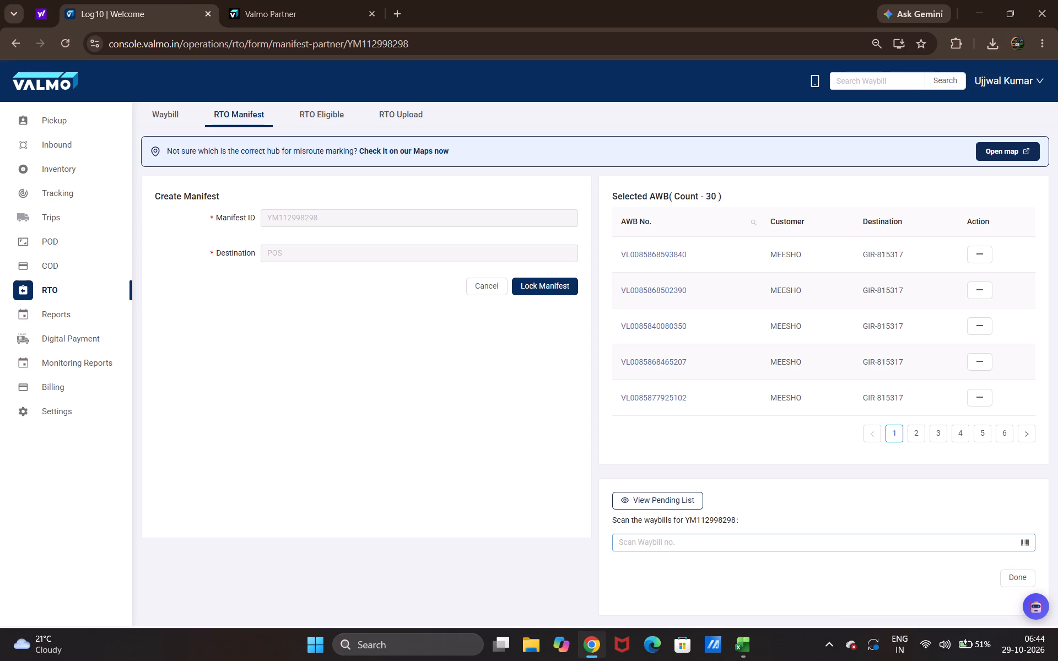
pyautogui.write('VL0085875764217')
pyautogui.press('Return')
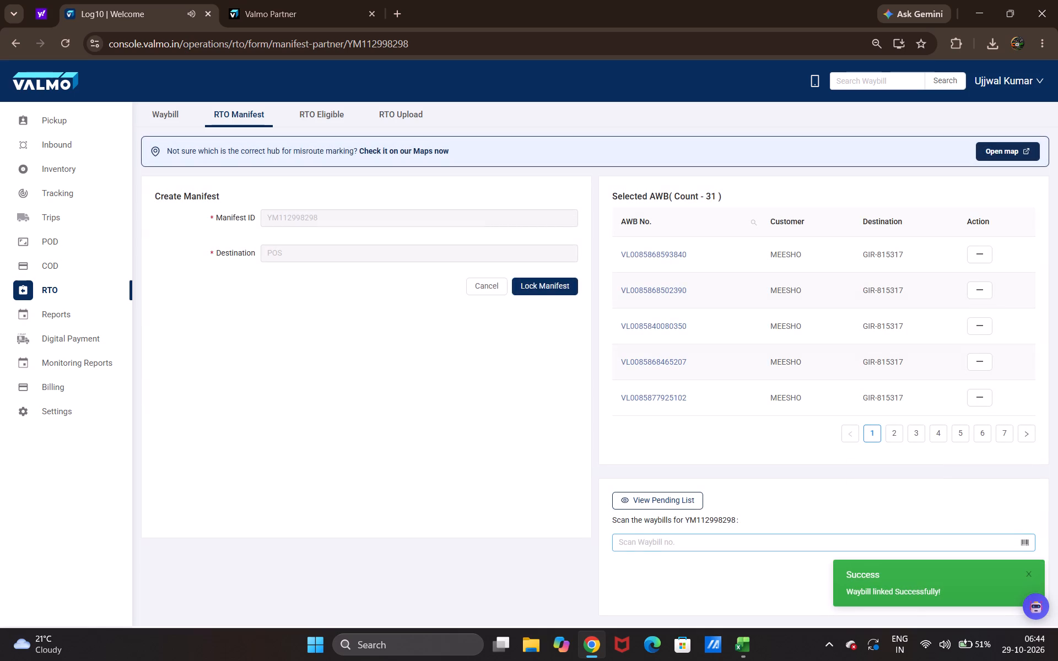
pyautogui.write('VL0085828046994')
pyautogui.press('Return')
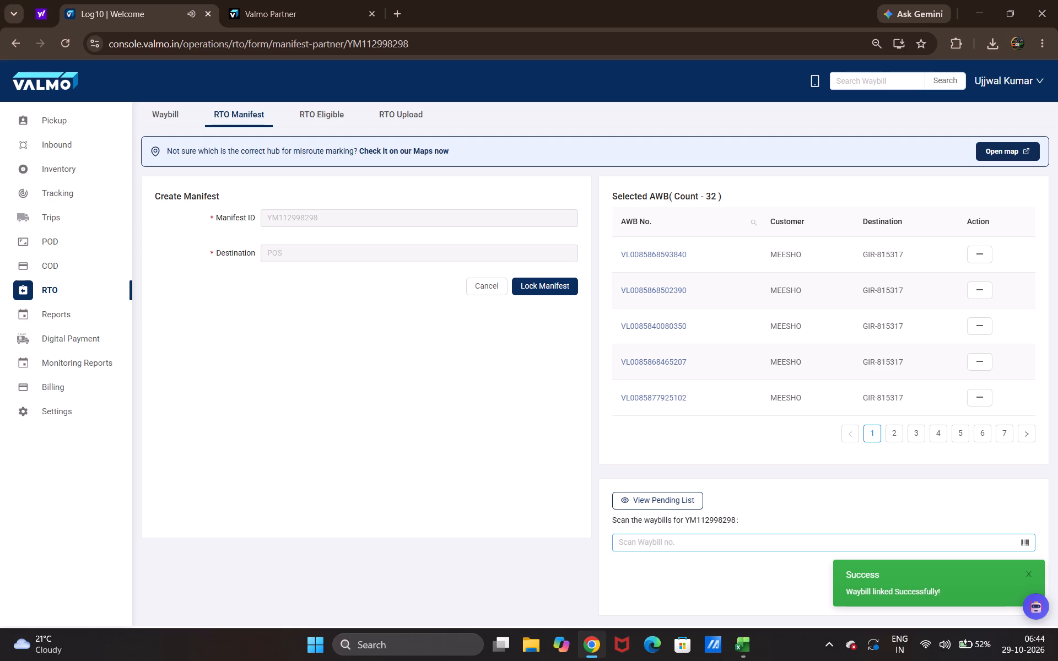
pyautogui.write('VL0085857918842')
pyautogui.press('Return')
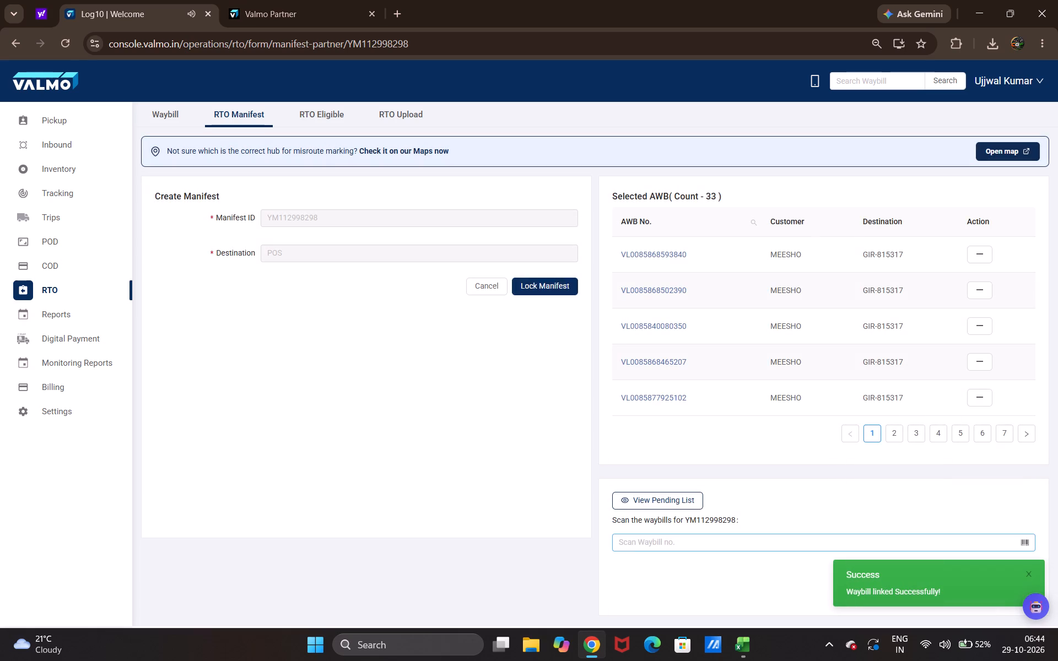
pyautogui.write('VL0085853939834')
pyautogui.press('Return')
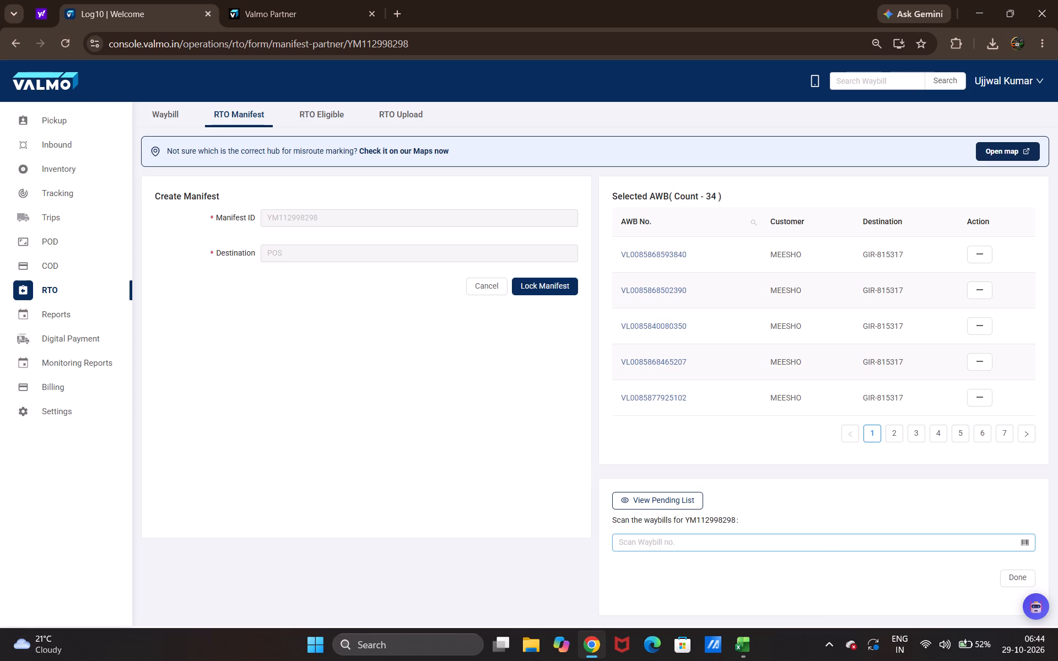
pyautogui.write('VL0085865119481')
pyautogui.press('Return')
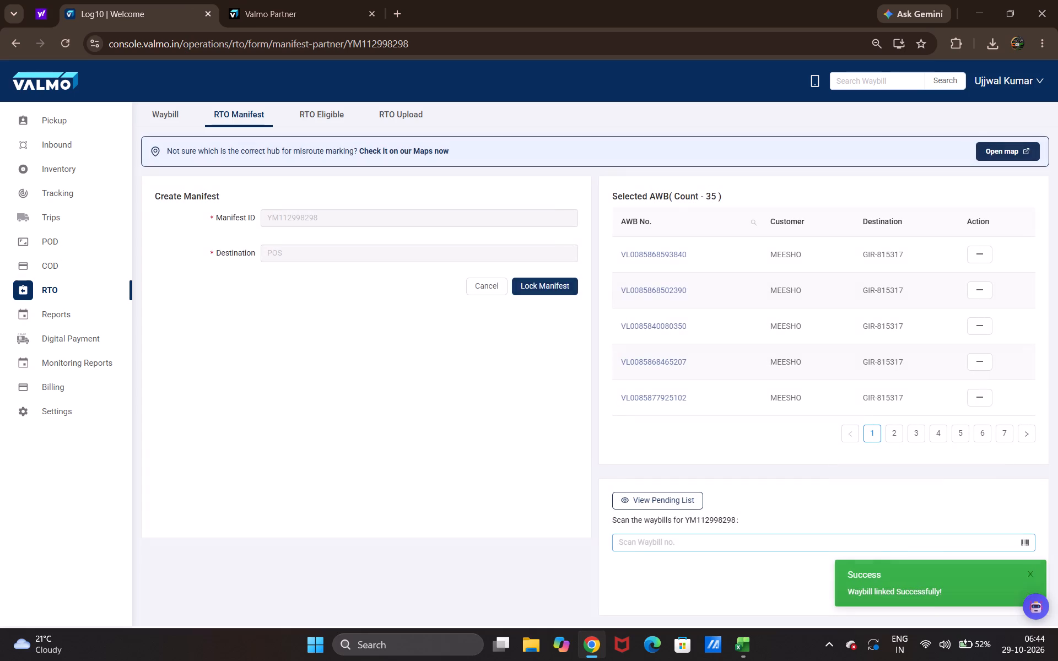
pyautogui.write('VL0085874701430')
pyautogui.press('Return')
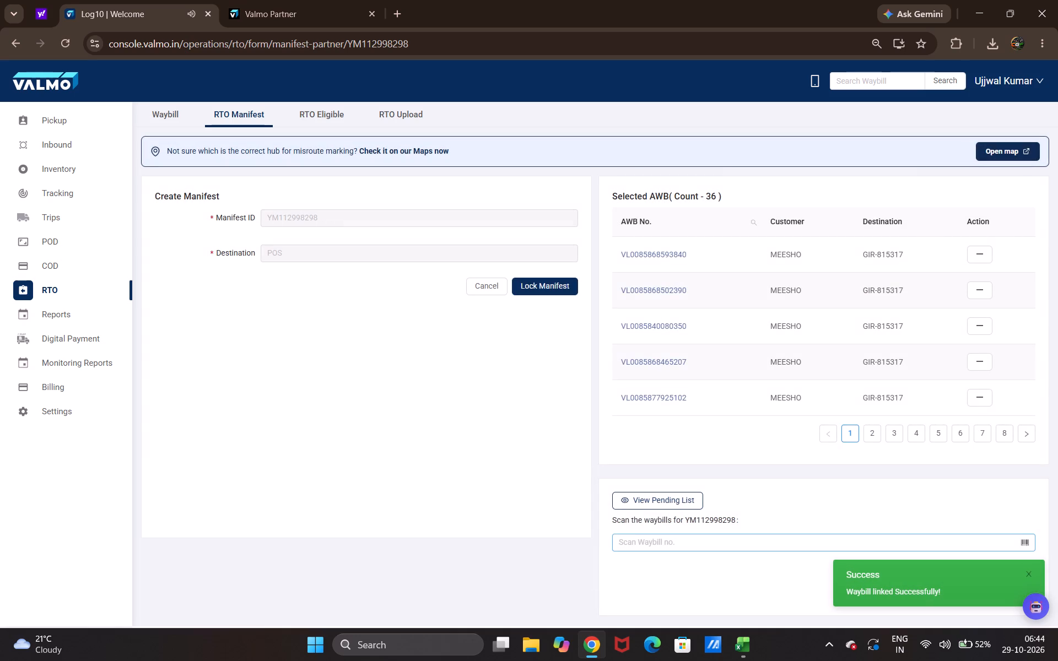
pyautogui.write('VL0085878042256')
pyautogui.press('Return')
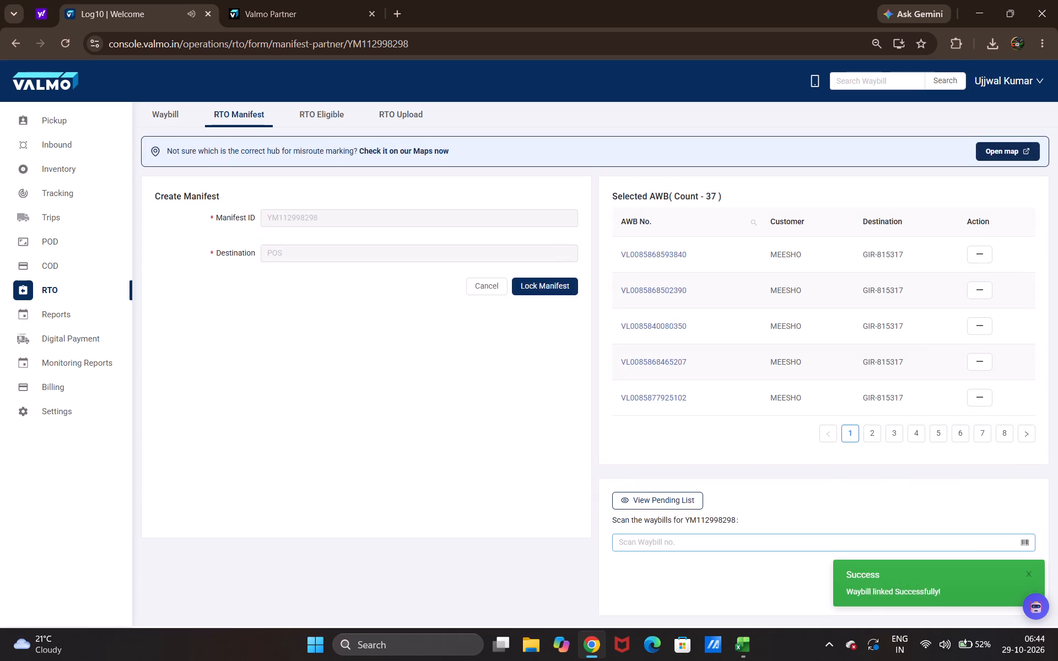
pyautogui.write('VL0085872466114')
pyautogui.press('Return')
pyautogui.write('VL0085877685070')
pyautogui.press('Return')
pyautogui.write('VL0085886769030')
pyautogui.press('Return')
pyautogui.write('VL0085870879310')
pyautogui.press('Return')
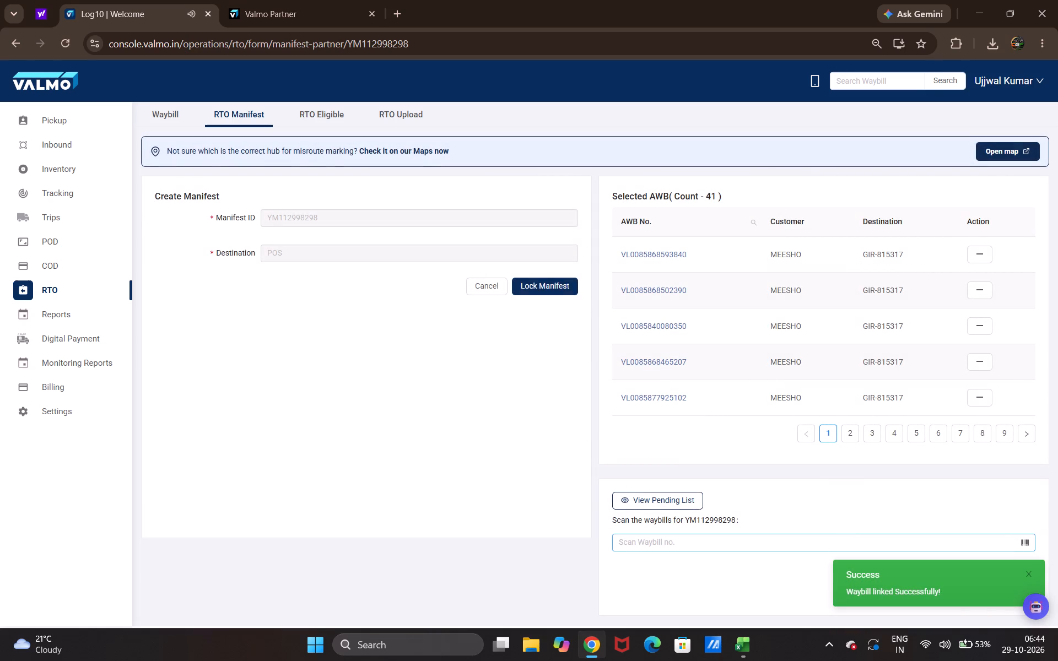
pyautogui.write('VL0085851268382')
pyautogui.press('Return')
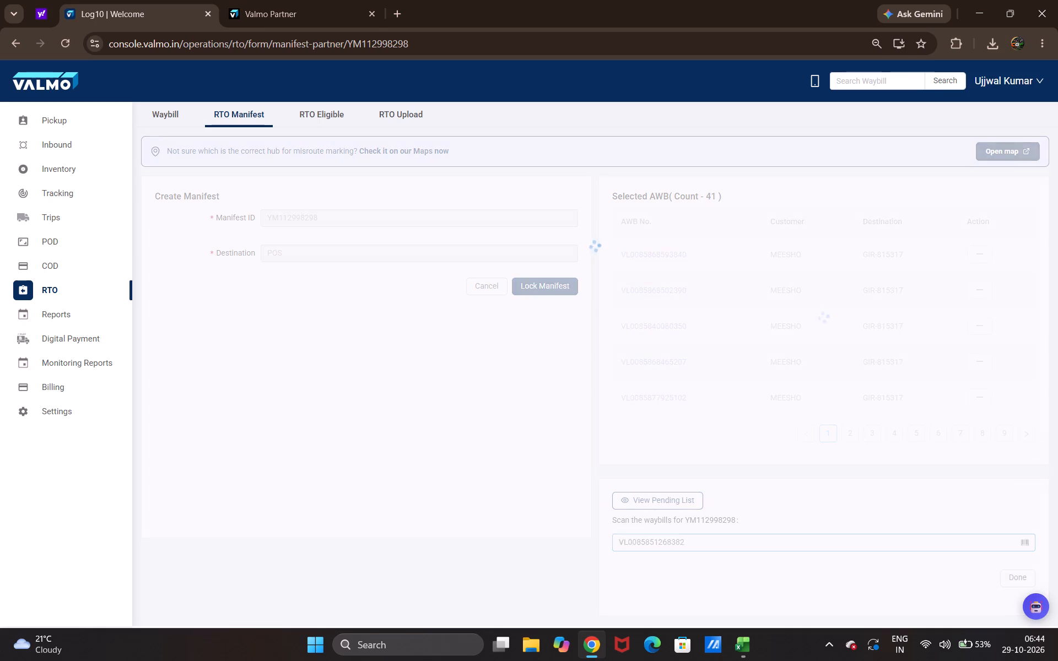
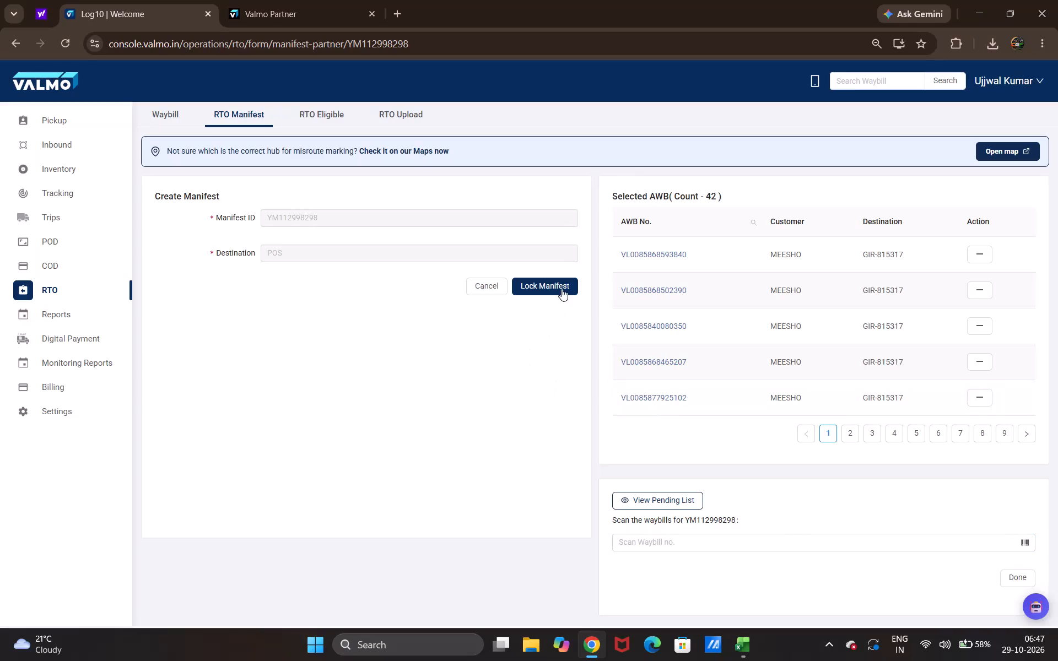
# Lock manifest YM112998298.
pyautogui.click(559, 283)
pyautogui.click(500, 206)
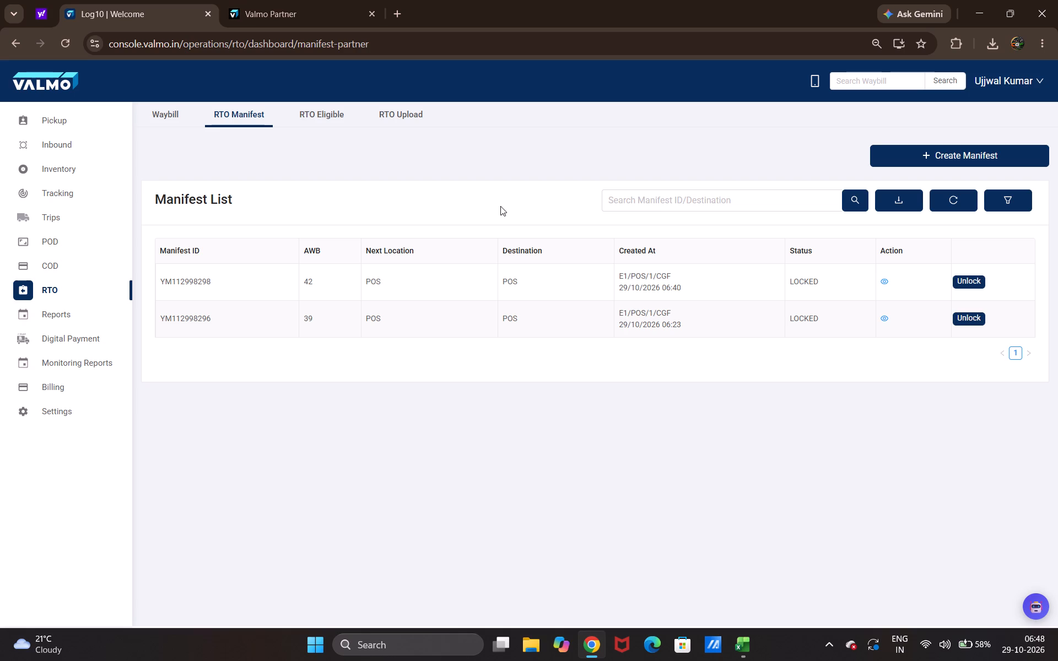
# Download the RTO pending waybill list as a spreadsheet and open it in Excel.
pyautogui.click(154, 112)
pyautogui.click(289, 192)
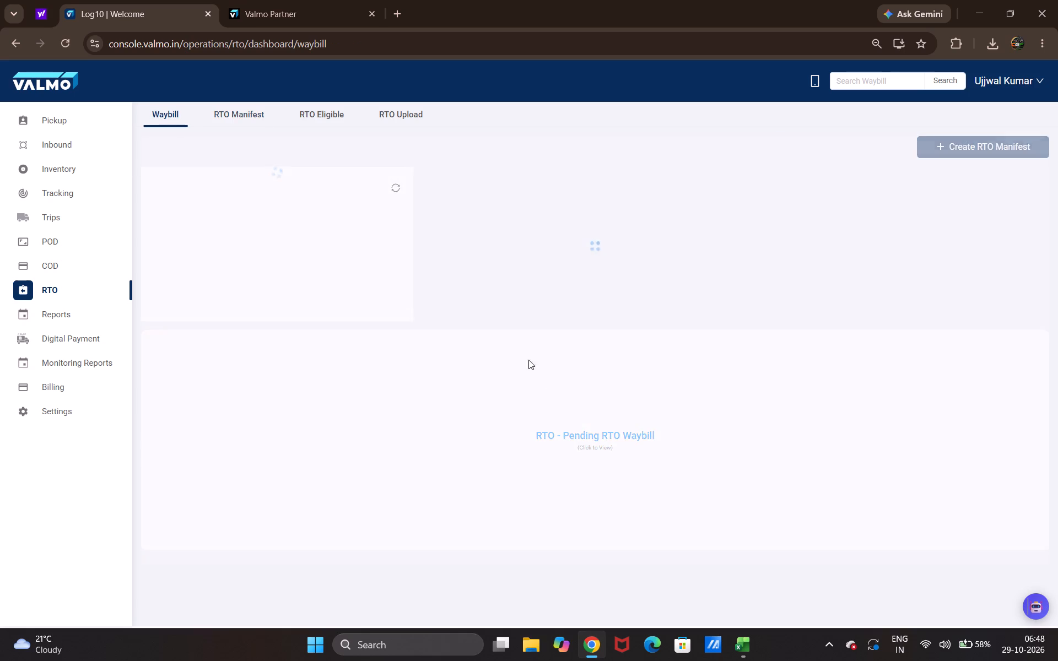
pyautogui.click(569, 376)
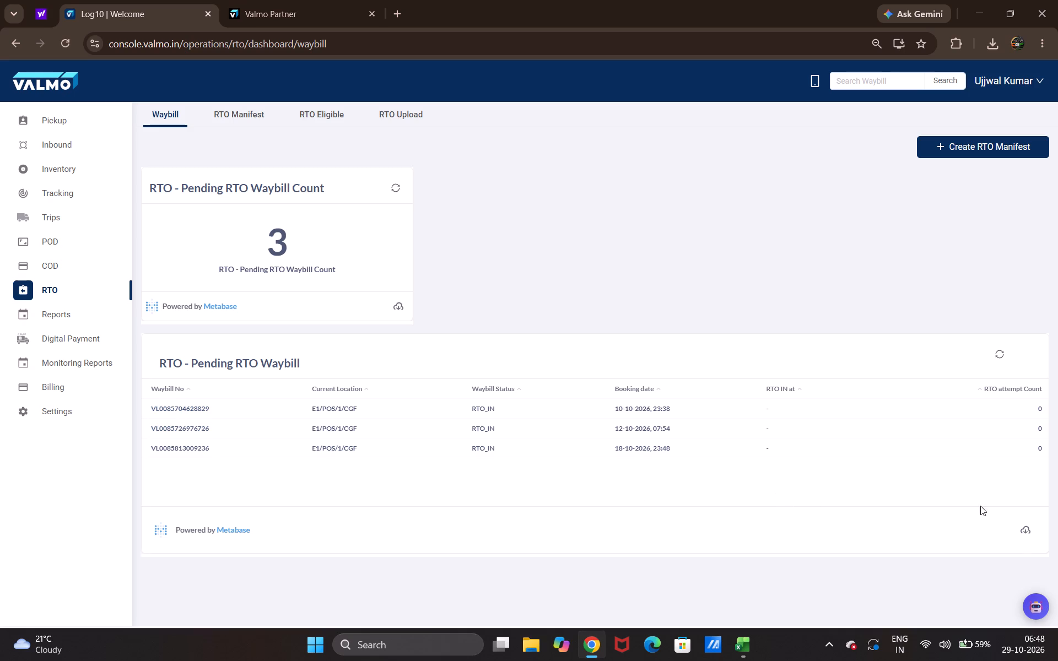
pyautogui.click(1026, 533)
pyautogui.click(941, 476)
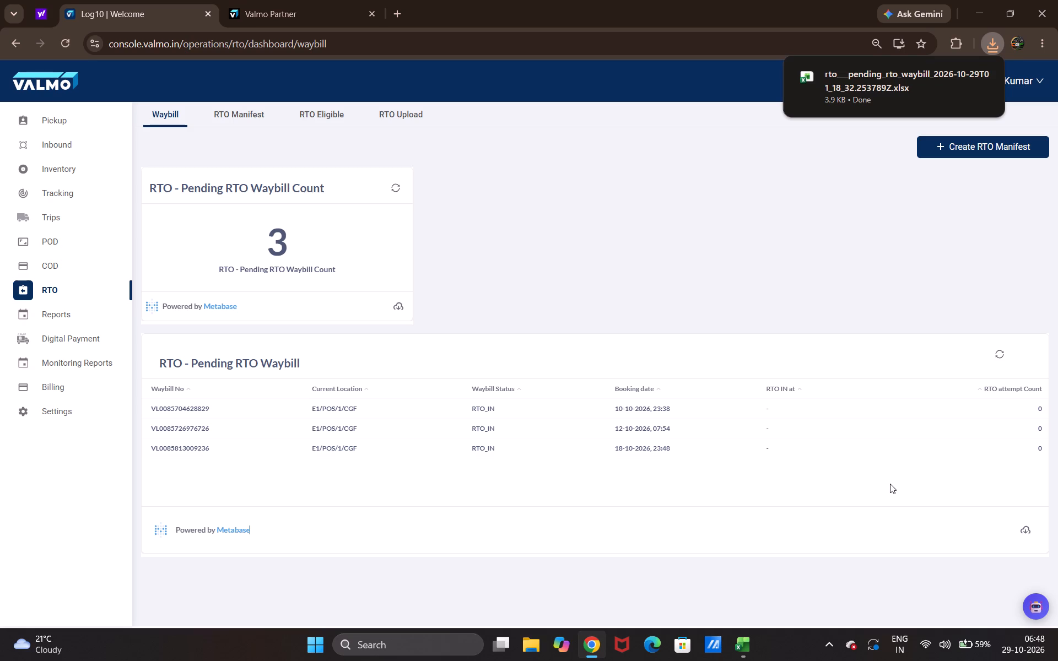
pyautogui.click(845, 86)
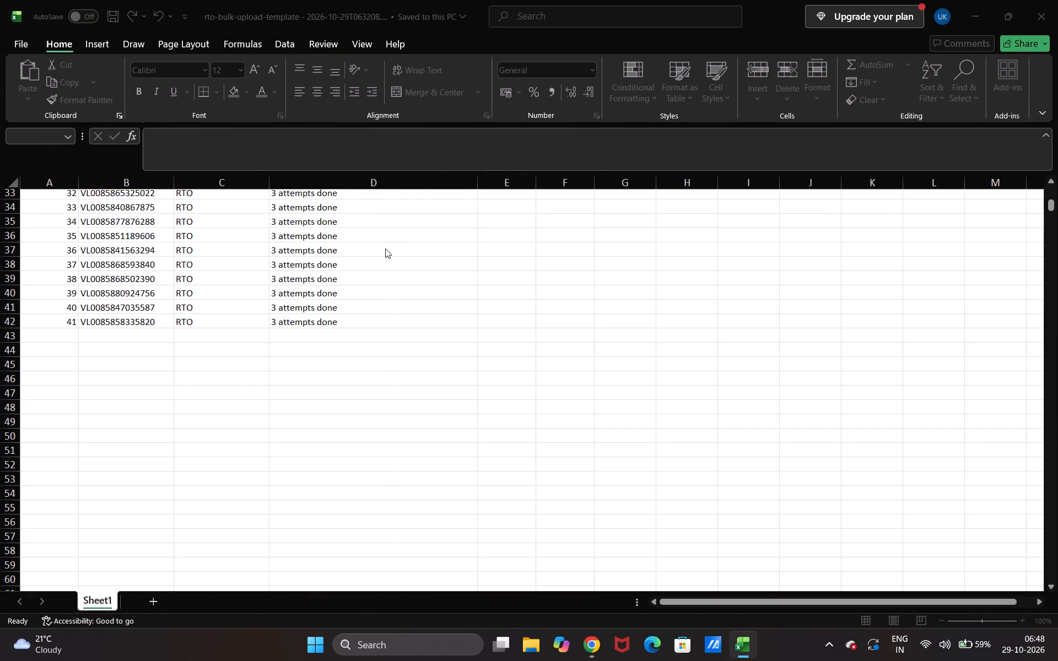
pyautogui.click(560, 67)
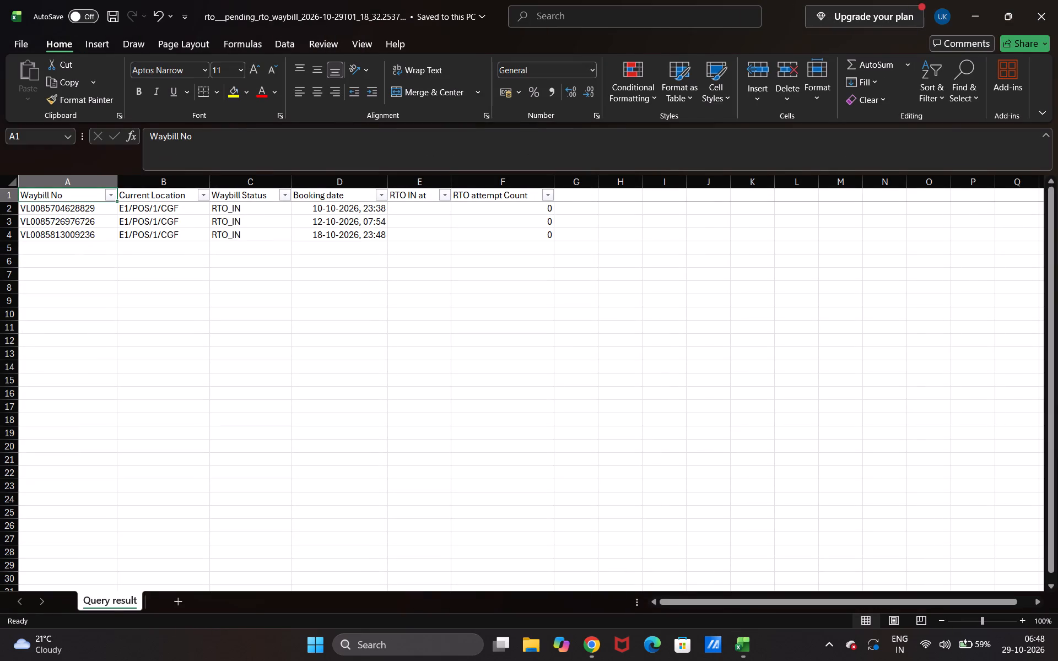
pyautogui.moveTo(73, 209); pyautogui.dragTo(71, 236)
pyautogui.rightClick(71, 227)
pyautogui.rightClick(97, 218)
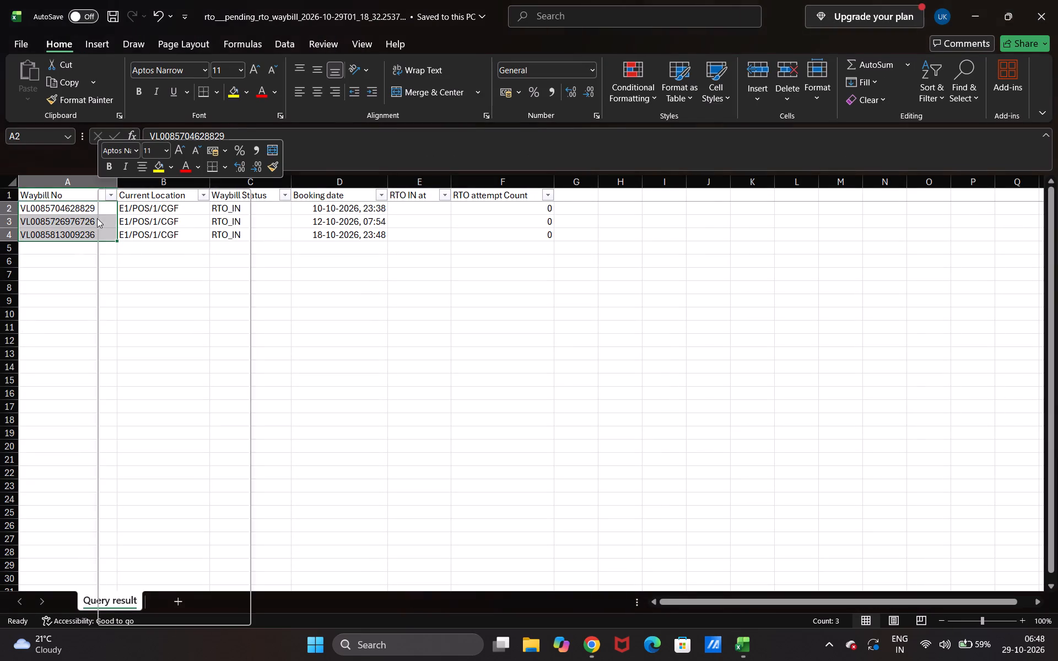
pyautogui.click(132, 242)
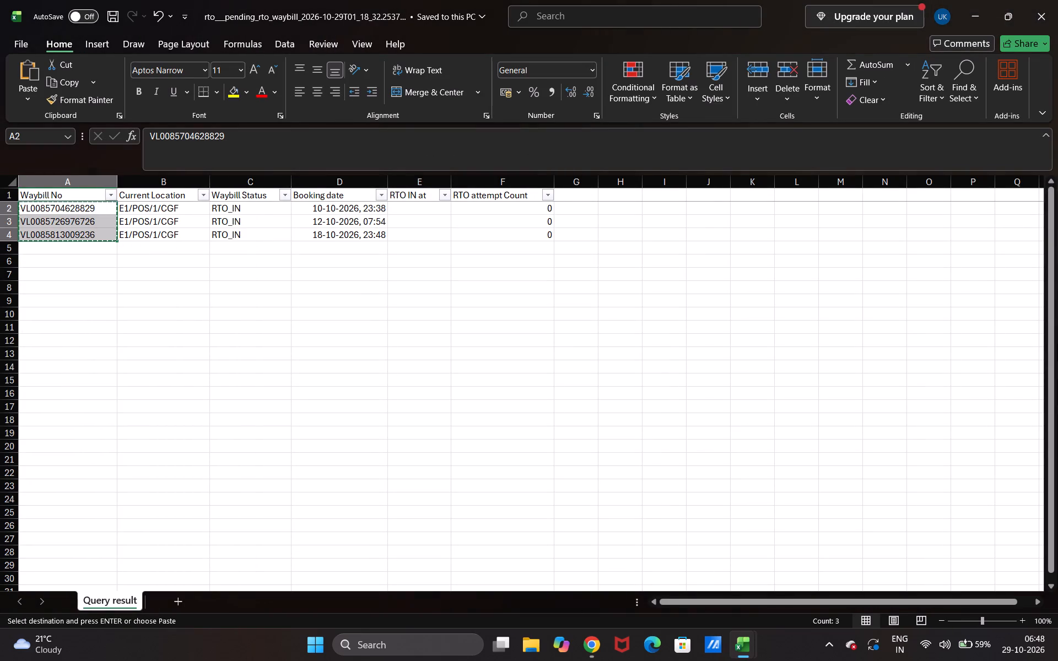
pyautogui.click(592, 638)
pyautogui.click(50, 190)
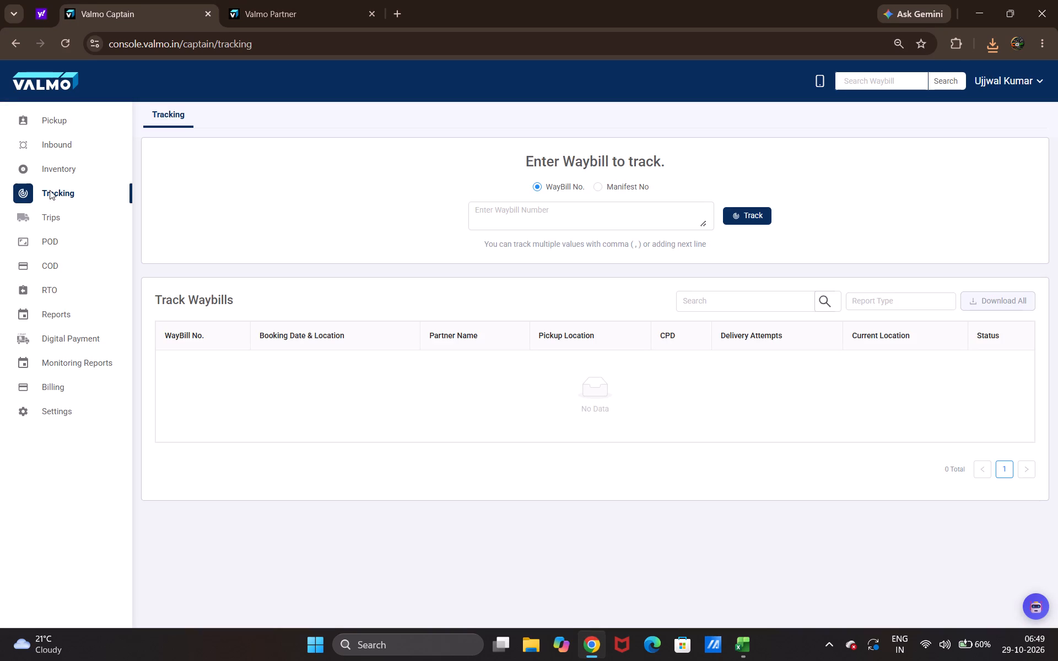
pyautogui.rightClick(506, 212)
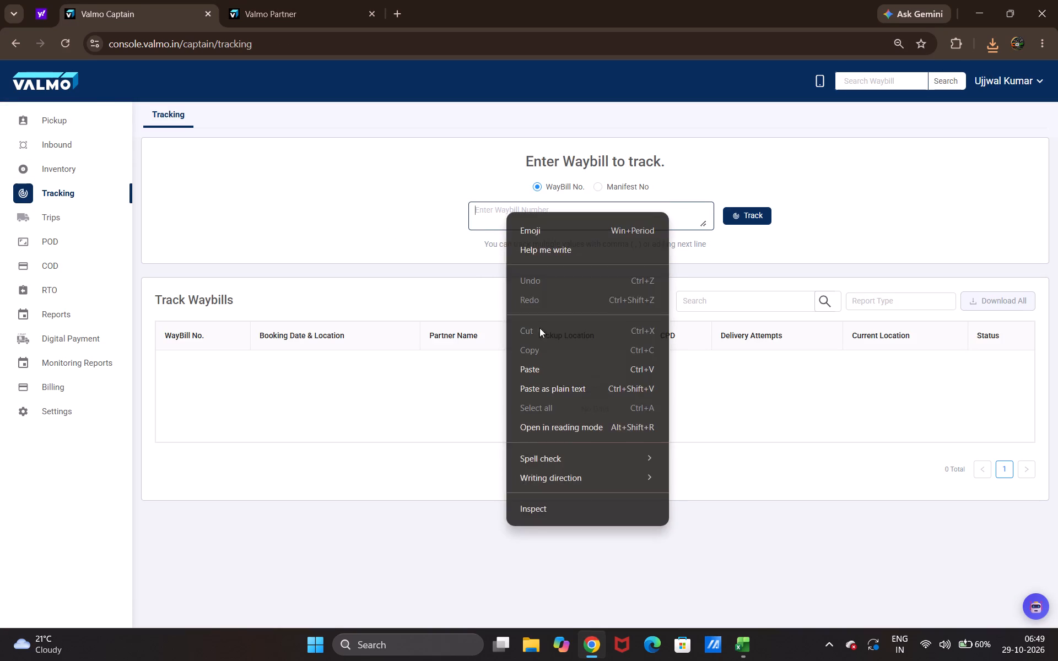
pyautogui.click(539, 367)
pyautogui.click(751, 216)
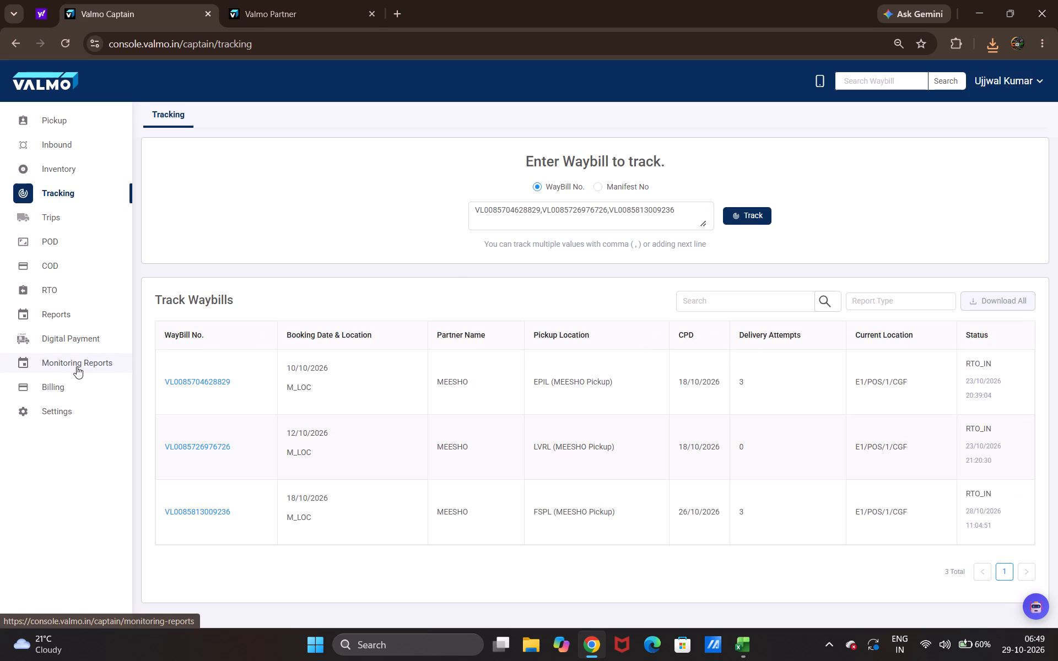
pyautogui.click(208, 382)
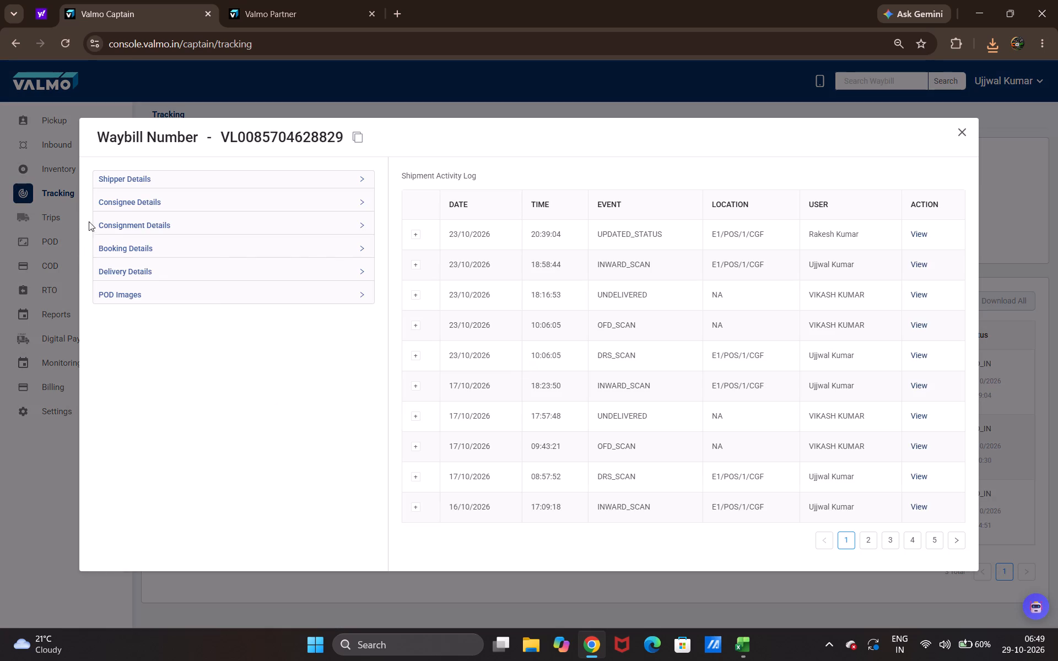
pyautogui.click(121, 203)
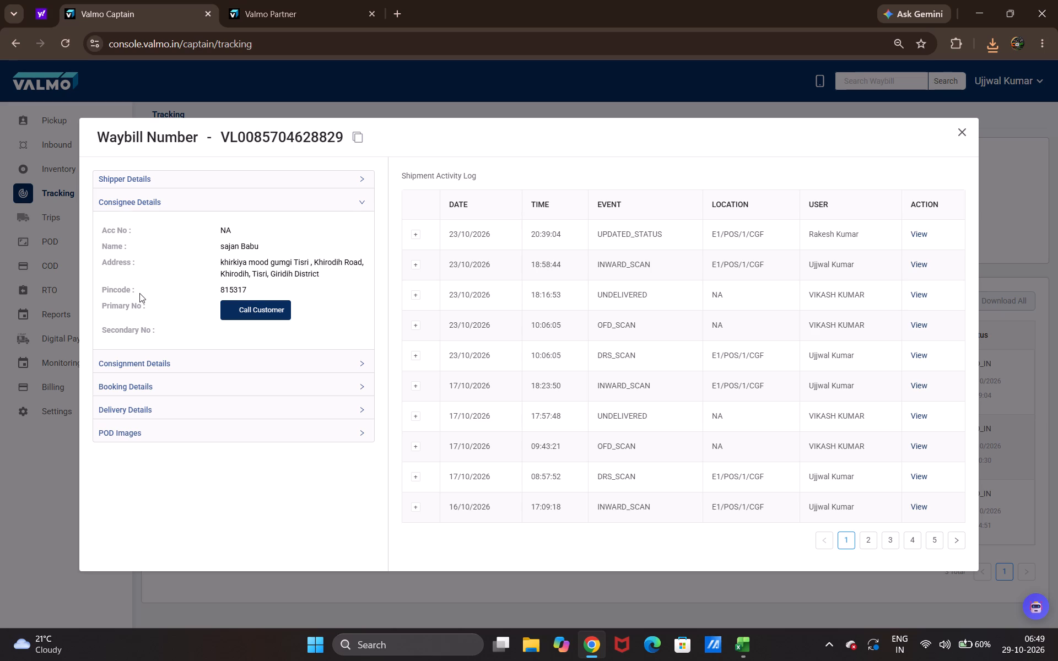
pyautogui.click(120, 401)
pyautogui.click(124, 346)
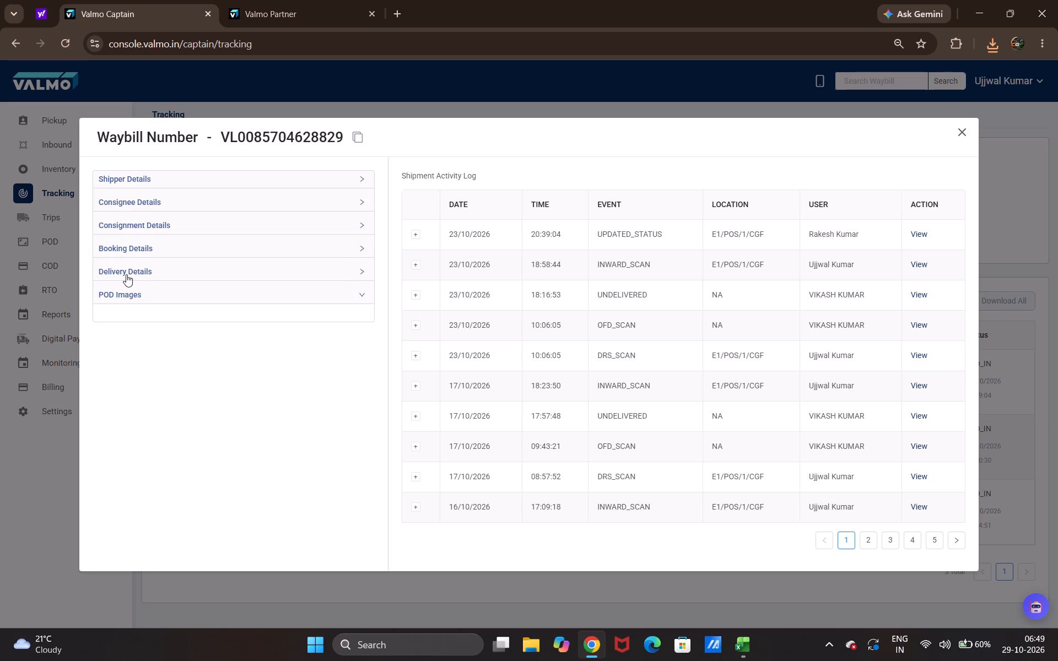
pyautogui.click(126, 274)
pyautogui.click(136, 248)
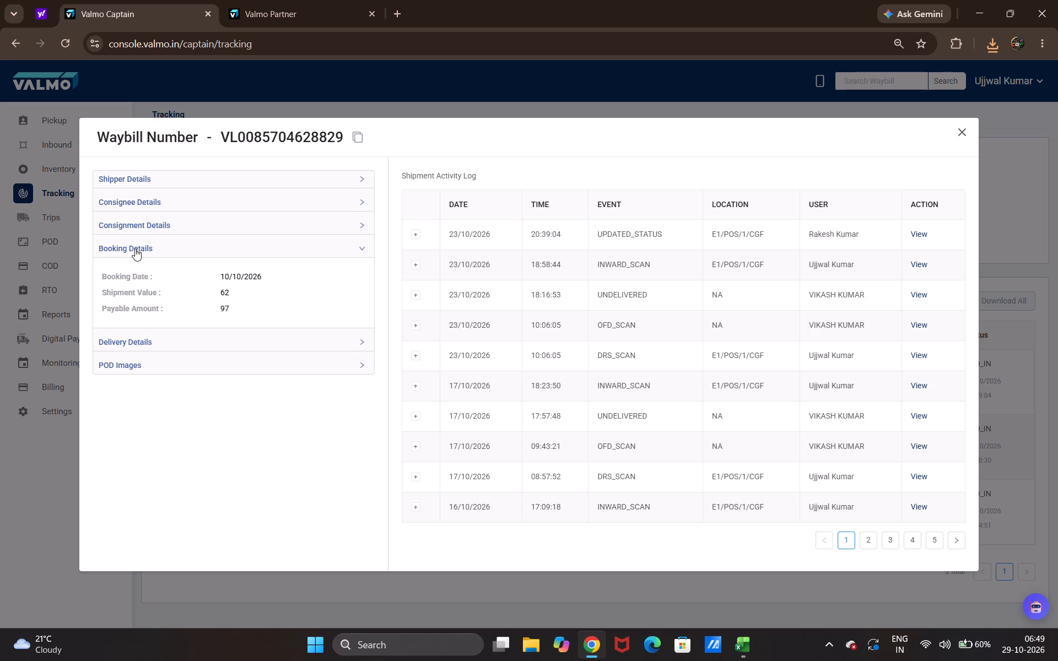
pyautogui.click(975, 130)
pyautogui.click(964, 125)
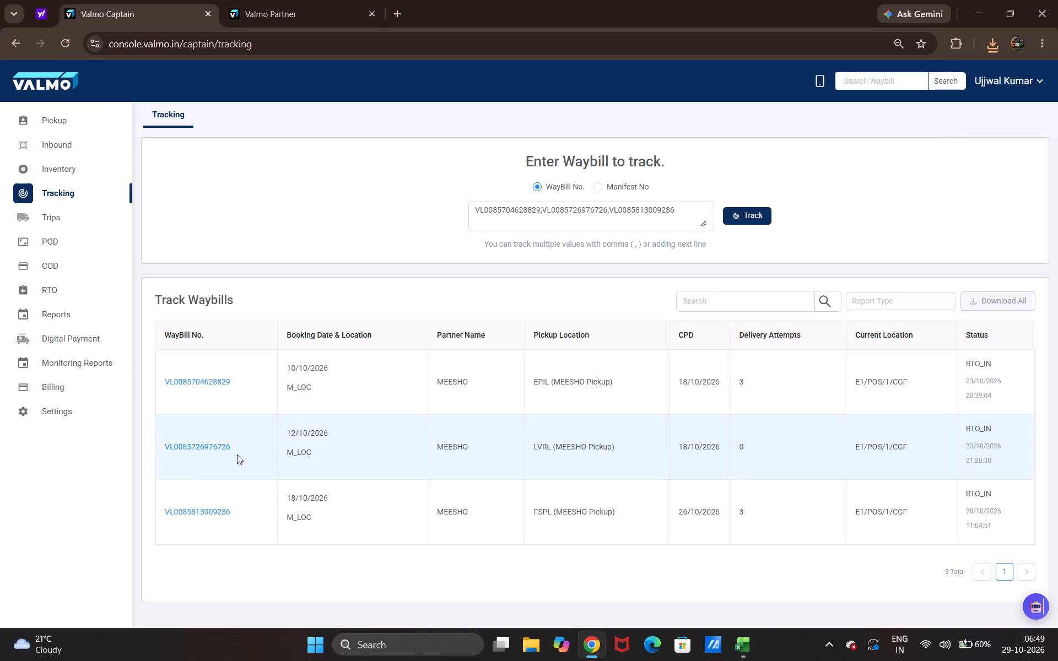
pyautogui.click(199, 444)
pyautogui.click(143, 201)
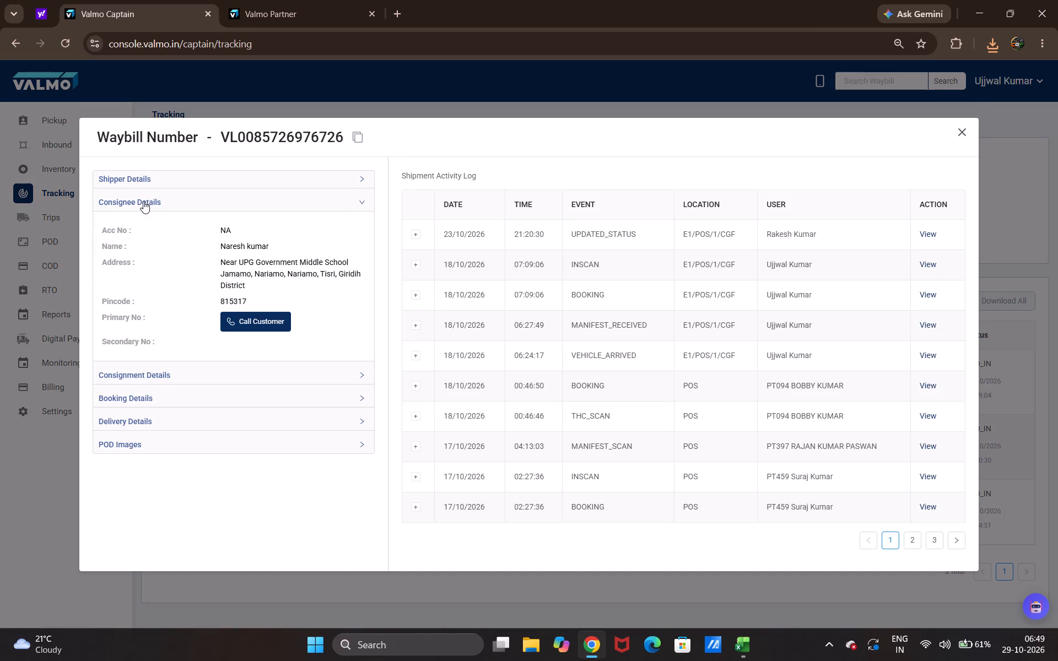
pyautogui.click(968, 135)
pyautogui.click(217, 511)
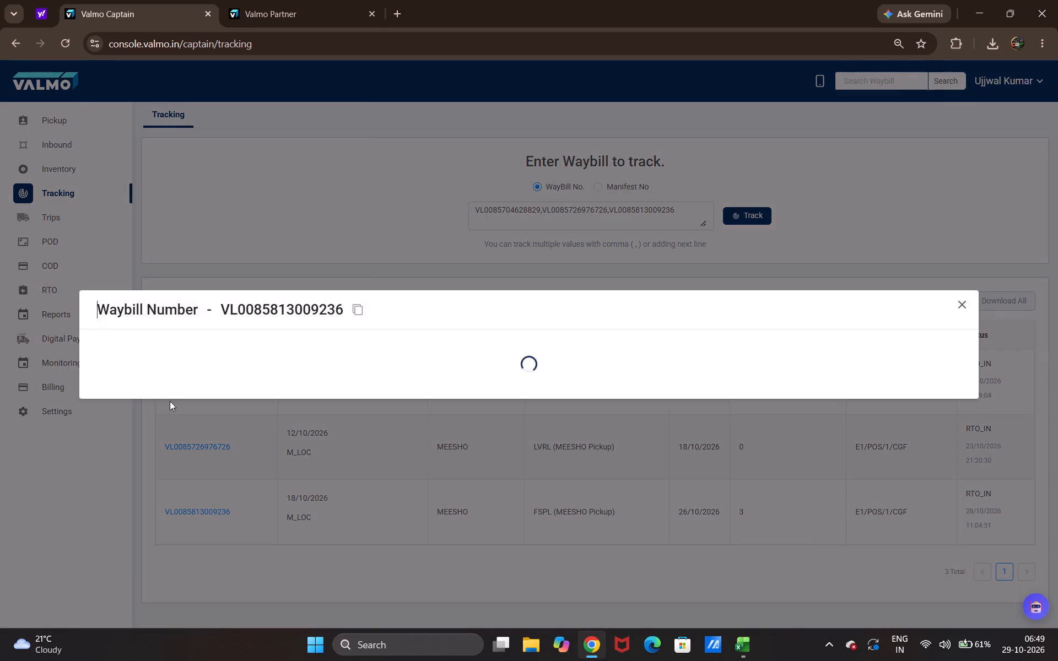
pyautogui.click(151, 198)
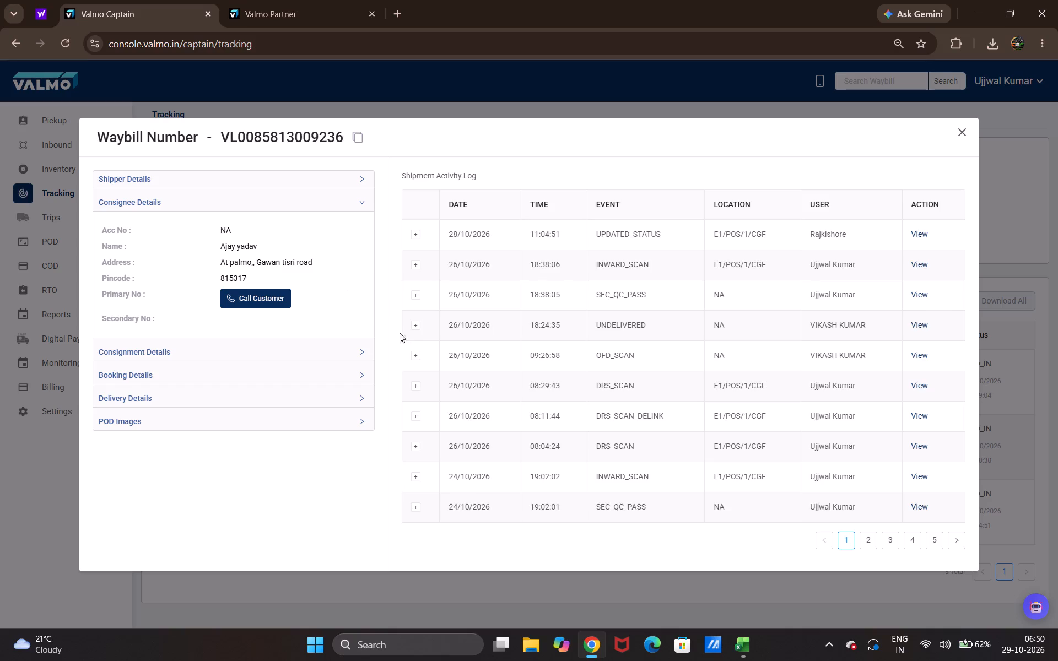
pyautogui.click(415, 324)
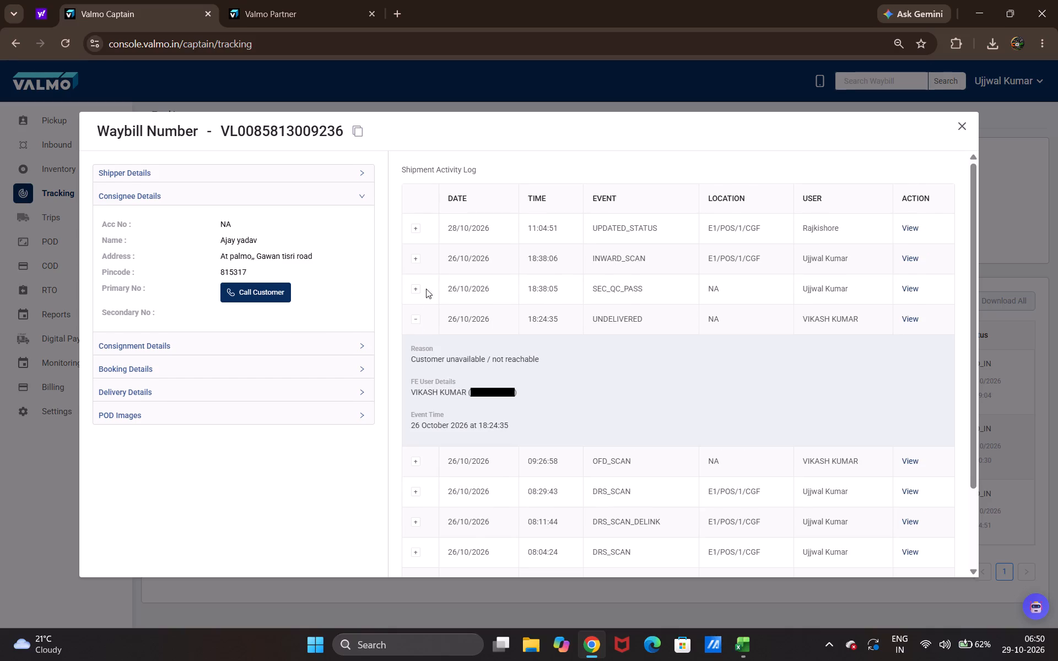
pyautogui.click(124, 369)
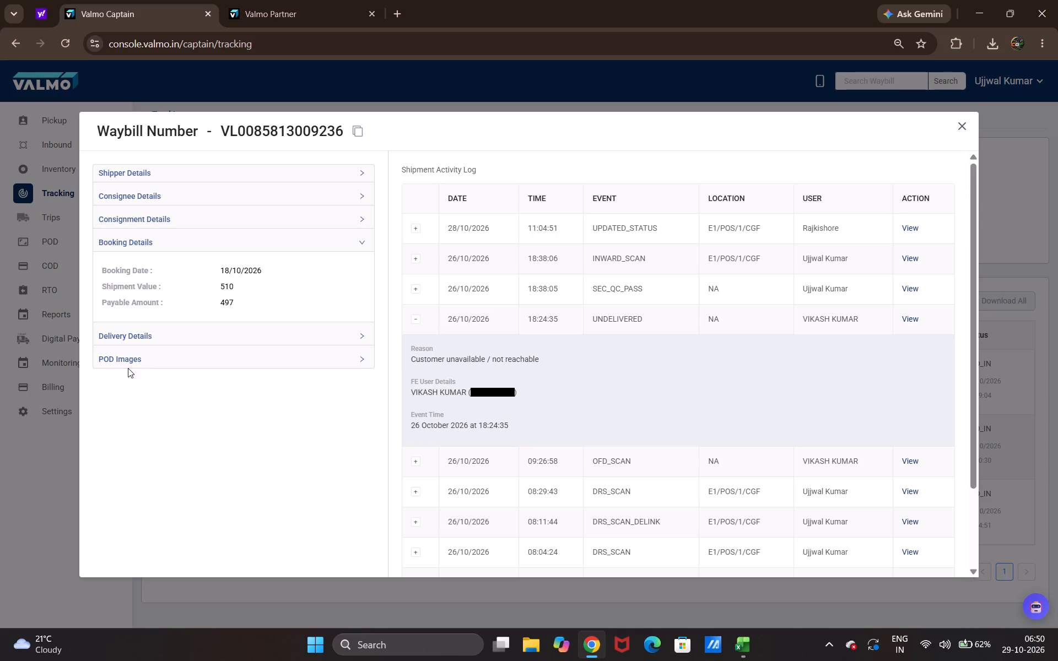
pyautogui.click(139, 193)
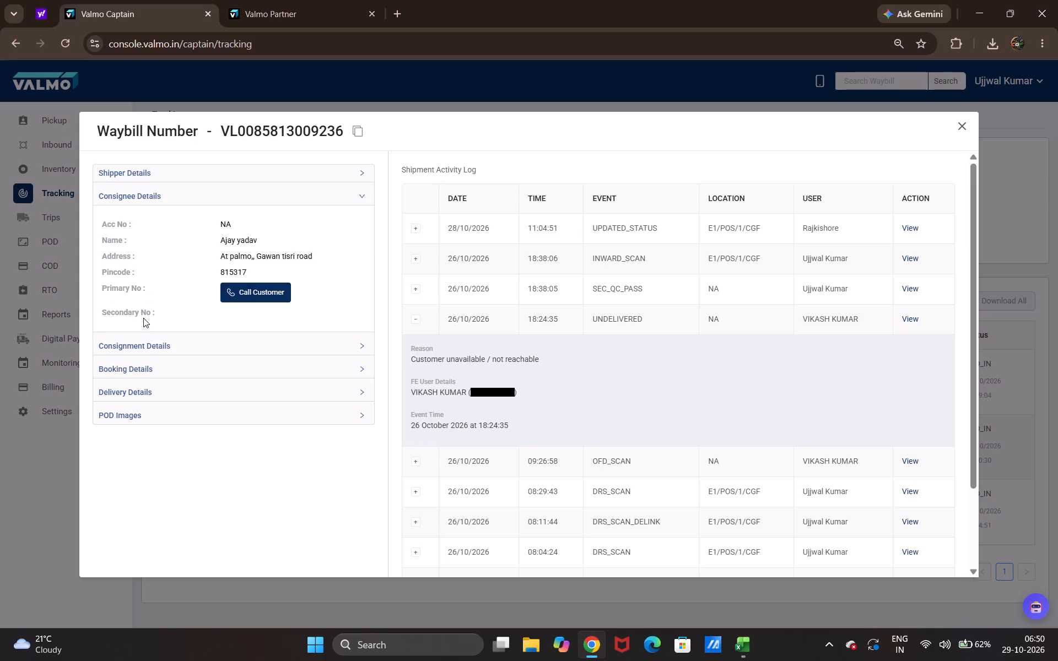
pyautogui.click(130, 343)
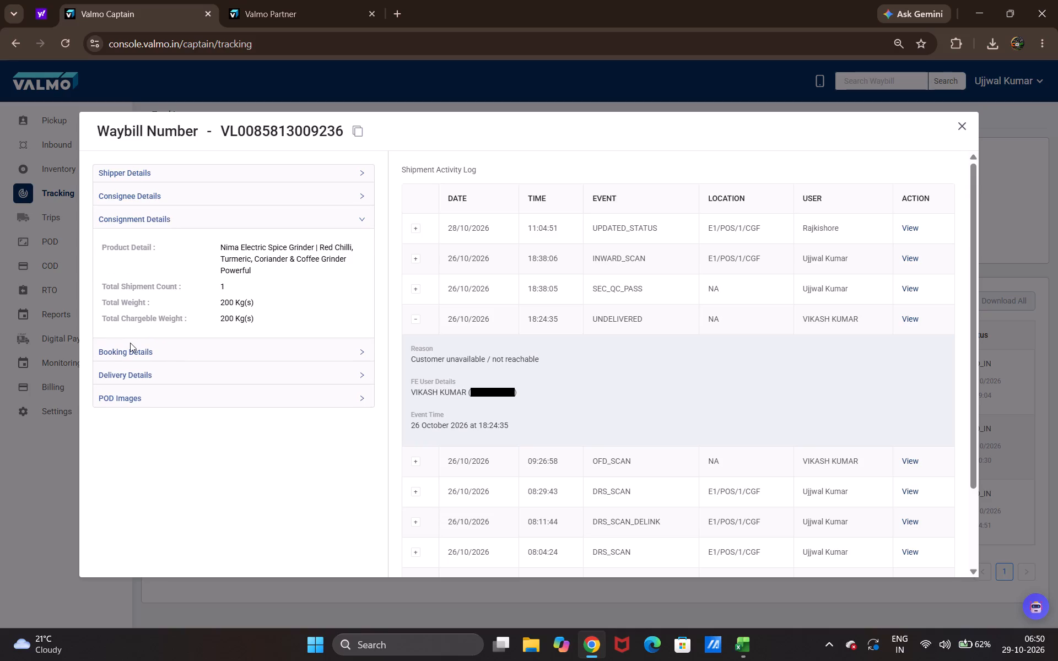
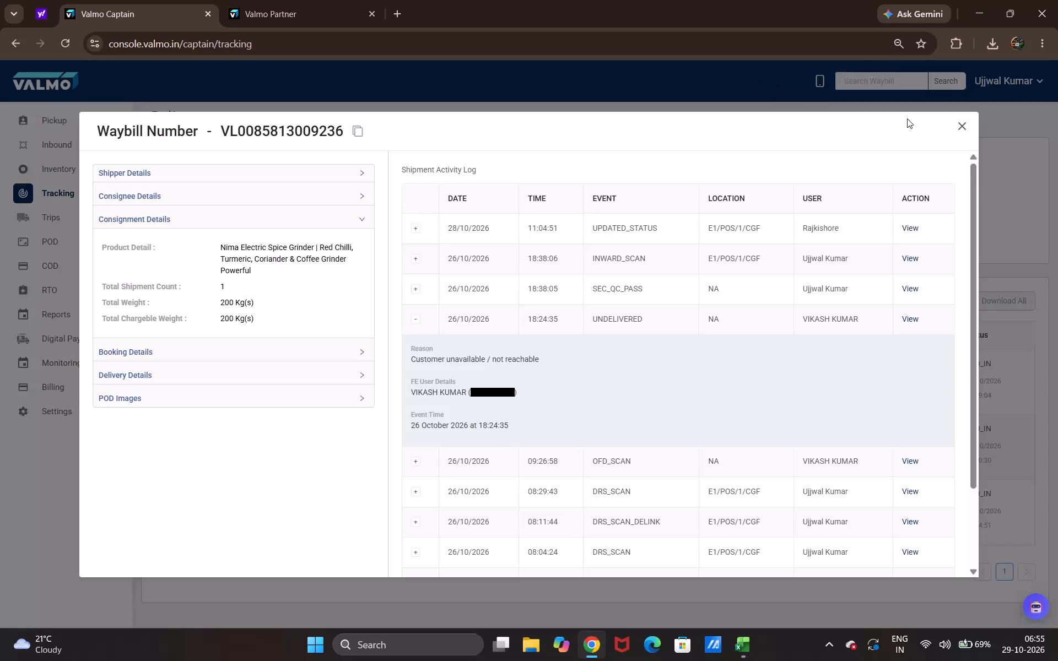
pyautogui.click(958, 121)
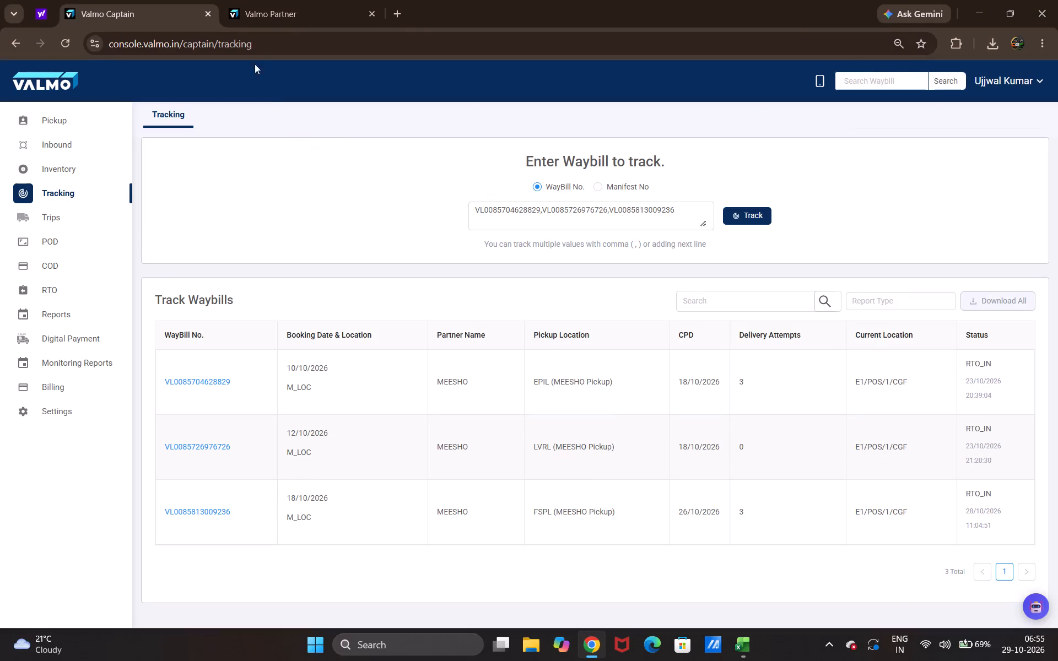
pyautogui.click(262, 6)
pyautogui.click(161, 11)
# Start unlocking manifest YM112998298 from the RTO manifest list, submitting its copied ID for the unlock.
pyautogui.click(54, 289)
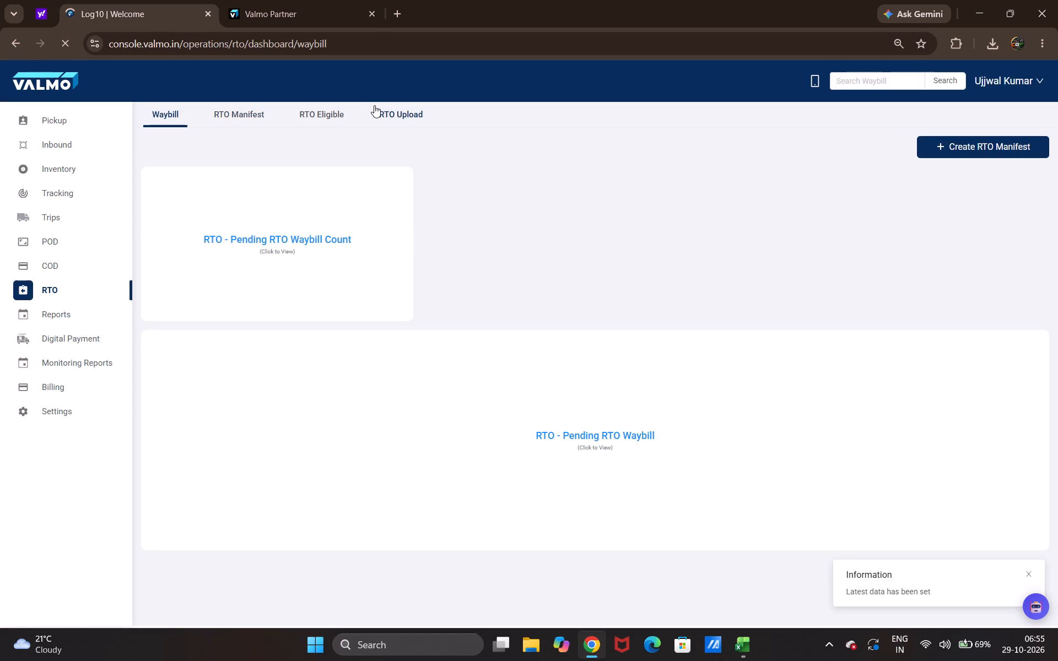
pyautogui.click(249, 111)
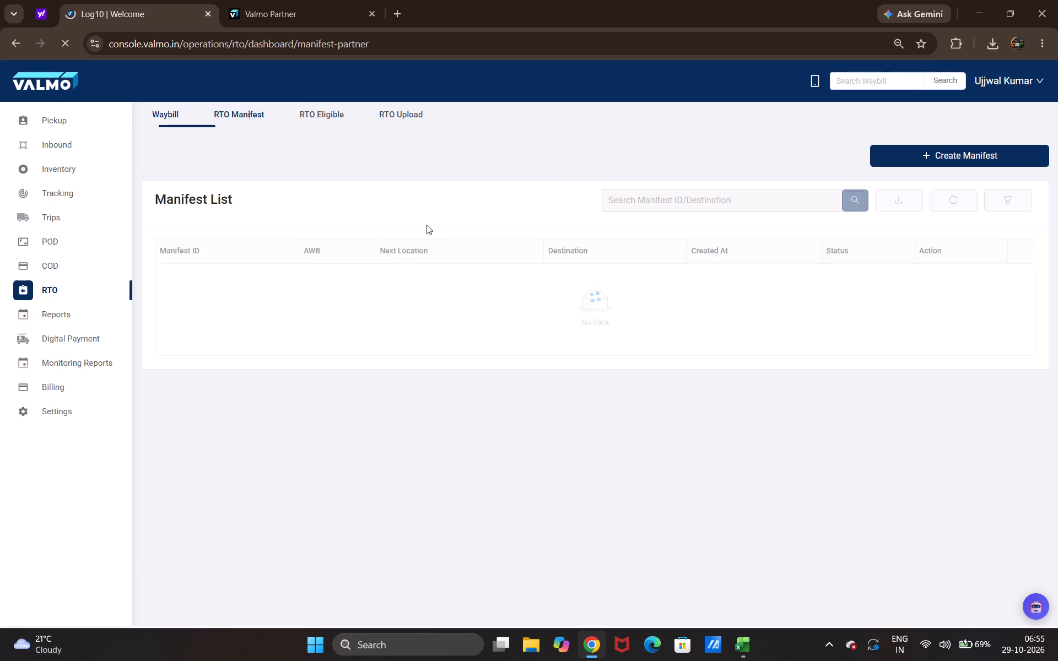
pyautogui.doubleClick(186, 281)
pyautogui.rightClick(186, 281)
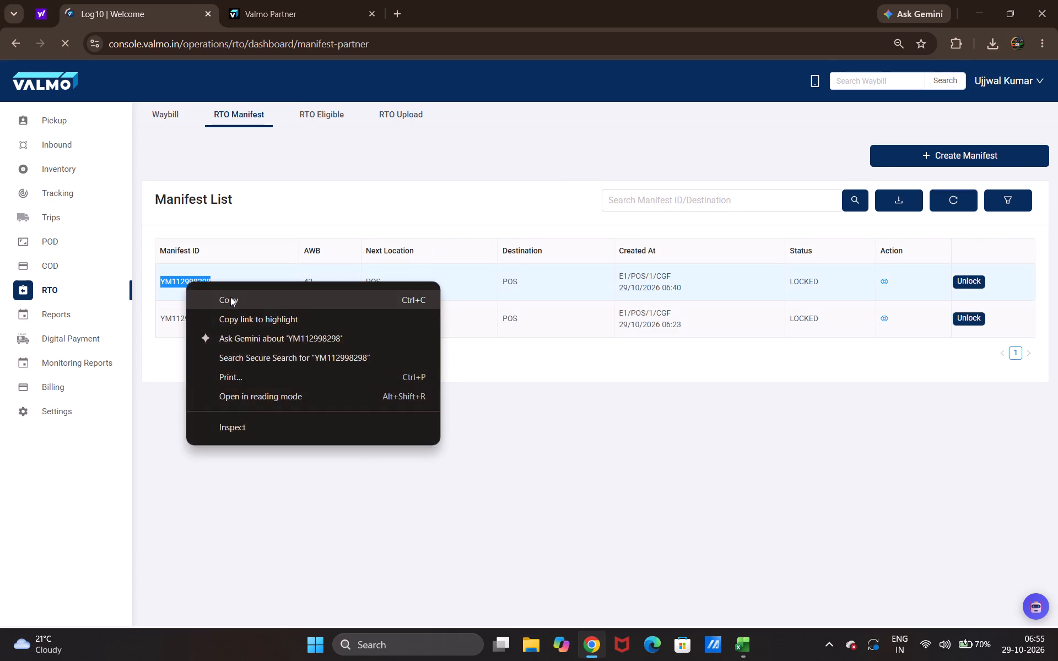
pyautogui.click(230, 297)
pyautogui.click(958, 283)
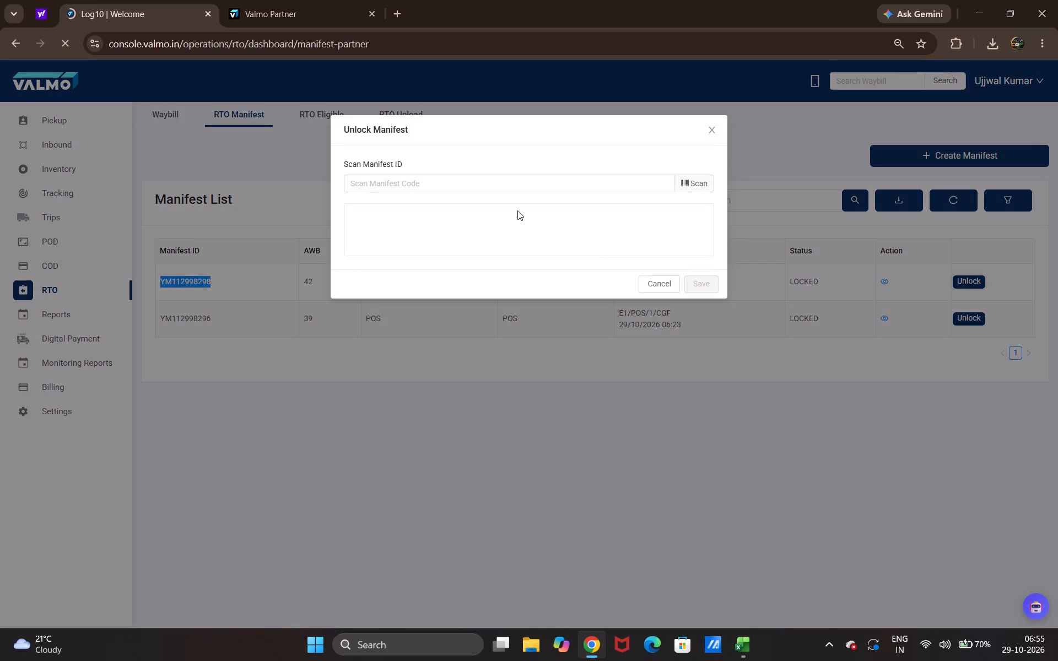
pyautogui.rightClick(479, 182)
pyautogui.click(508, 351)
pyautogui.click(689, 182)
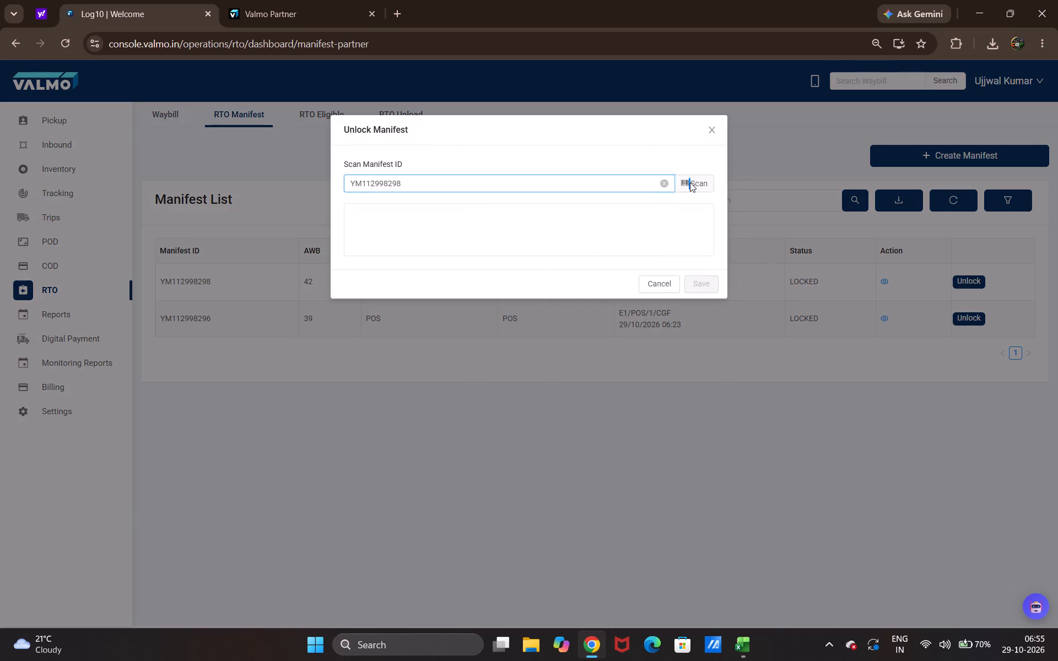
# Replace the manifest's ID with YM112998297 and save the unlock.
pyautogui.click(385, 232)
pyautogui.click(396, 251)
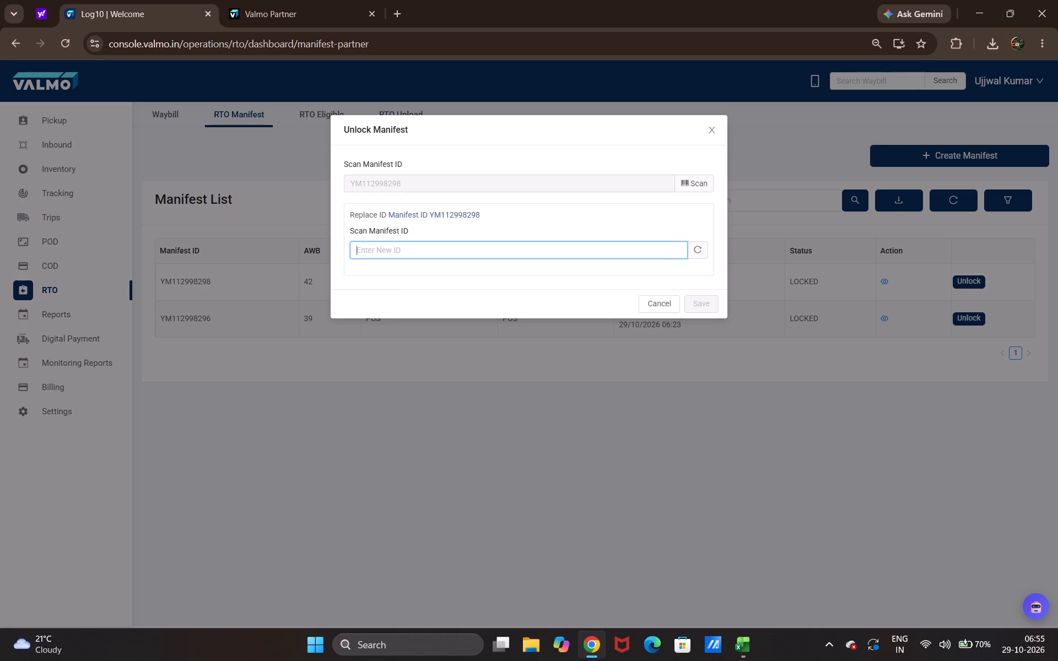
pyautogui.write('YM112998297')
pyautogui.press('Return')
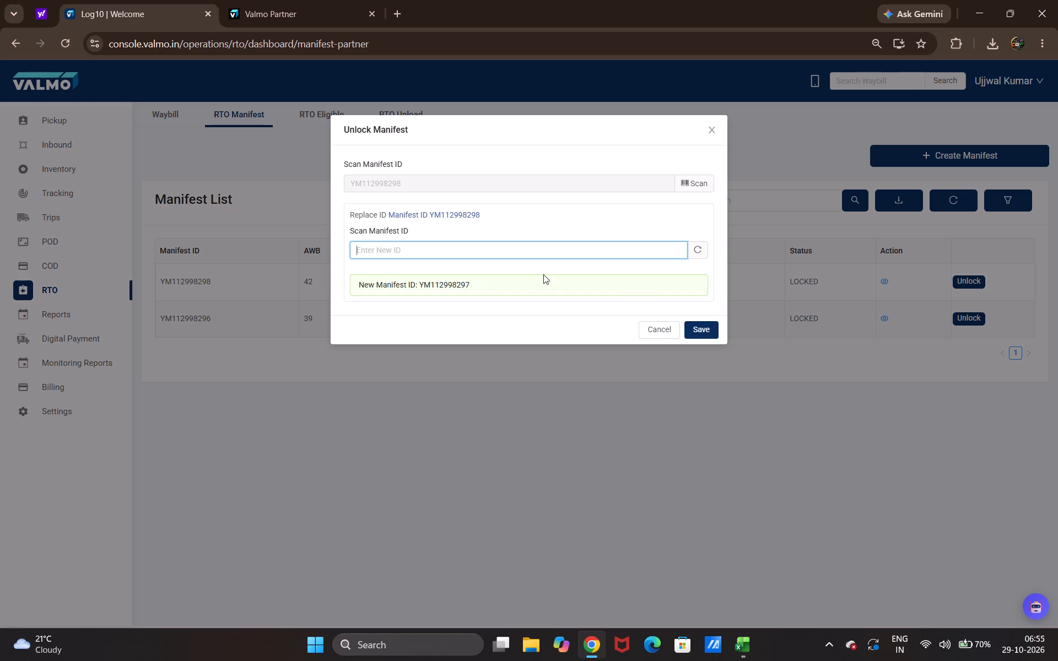
pyautogui.click(695, 324)
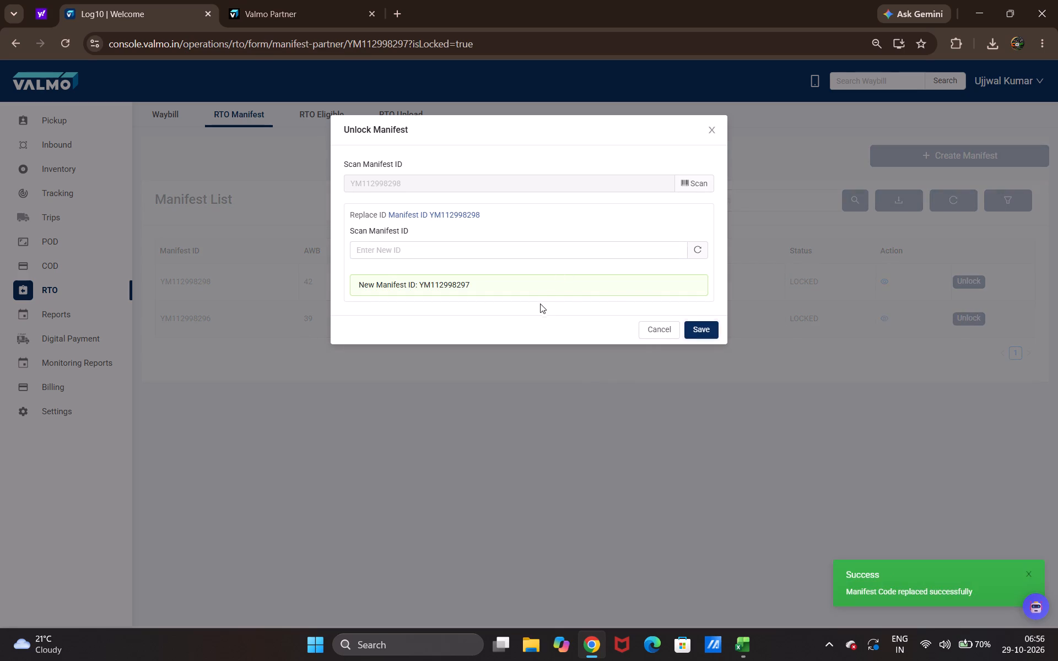
pyautogui.click(680, 541)
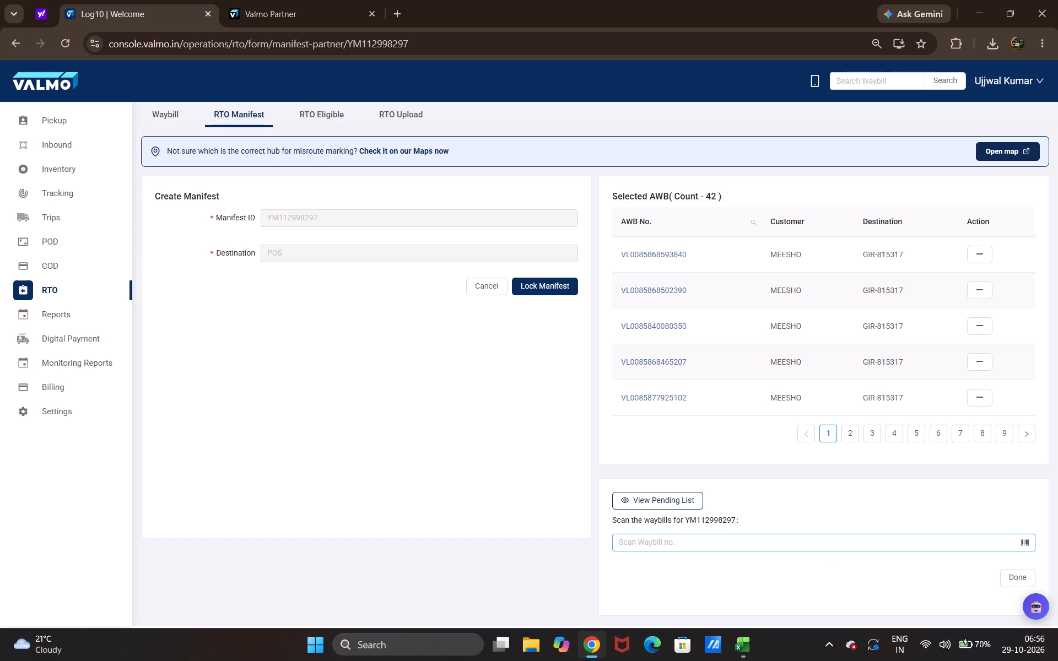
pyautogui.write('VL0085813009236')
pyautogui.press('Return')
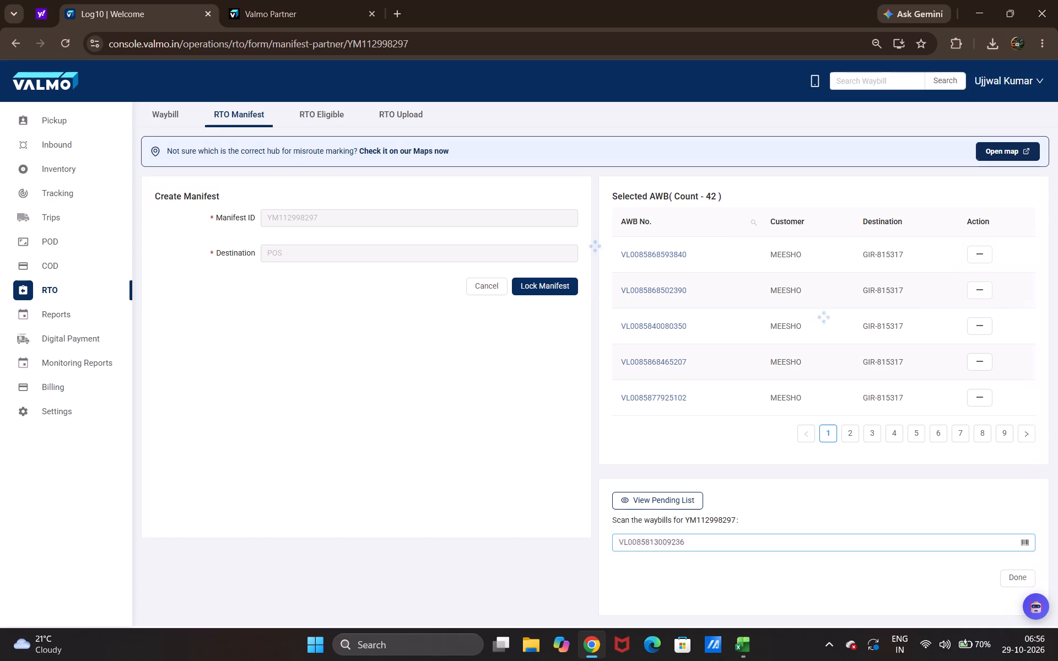
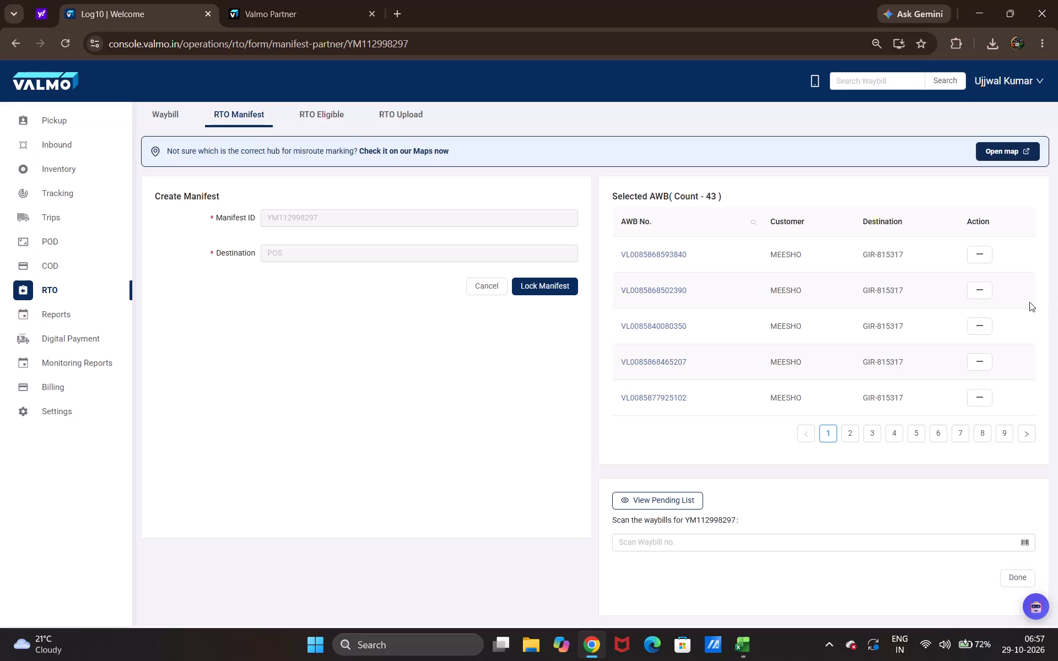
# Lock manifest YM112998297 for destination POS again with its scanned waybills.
pyautogui.click(538, 289)
pyautogui.click(431, 209)
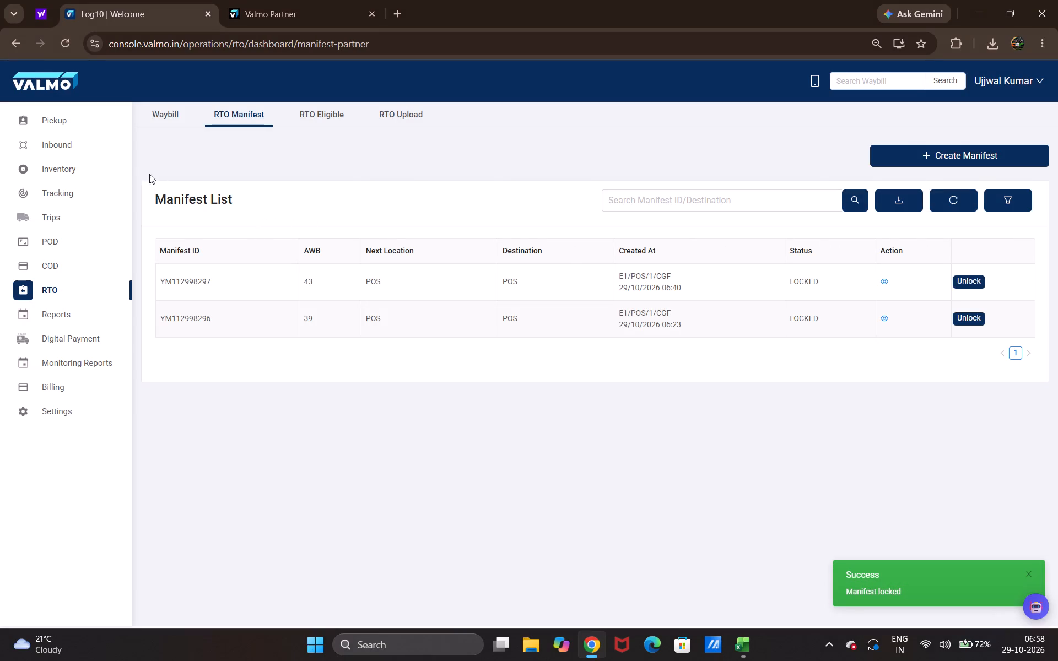
# Return to the RTO waybill dashboard and load the detailed list of pending RTO waybills.
pyautogui.click(166, 119)
pyautogui.click(247, 197)
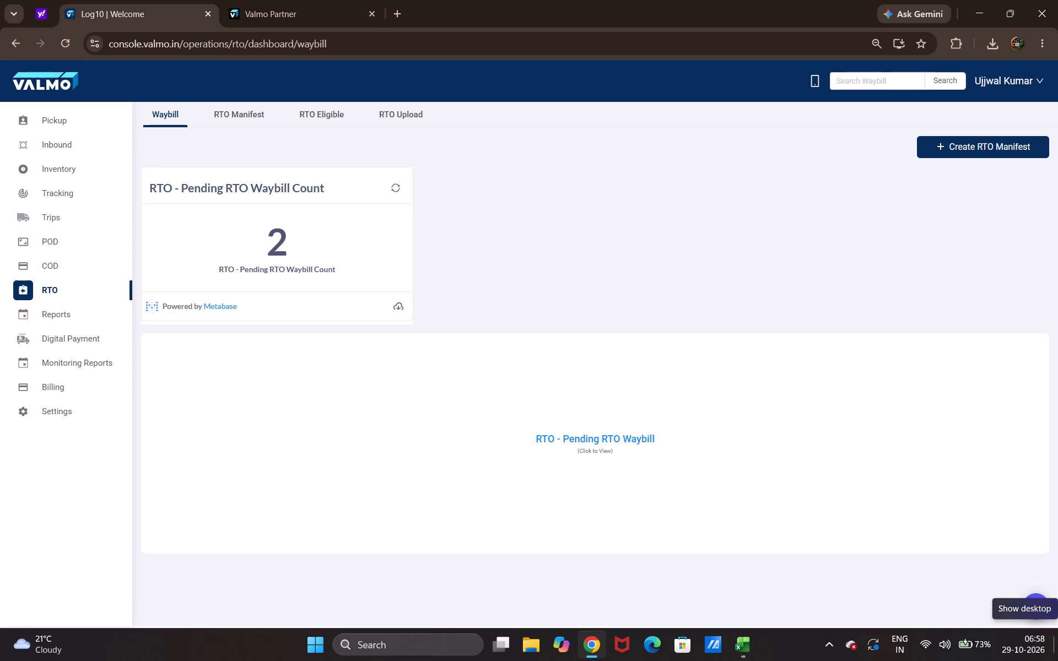
pyautogui.click(643, 524)
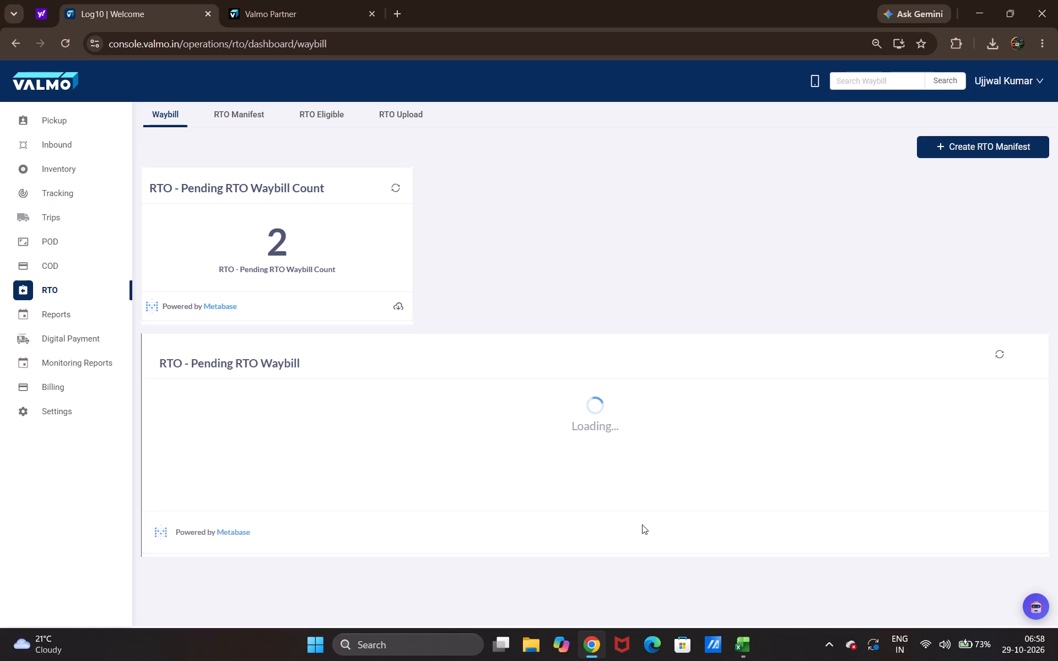
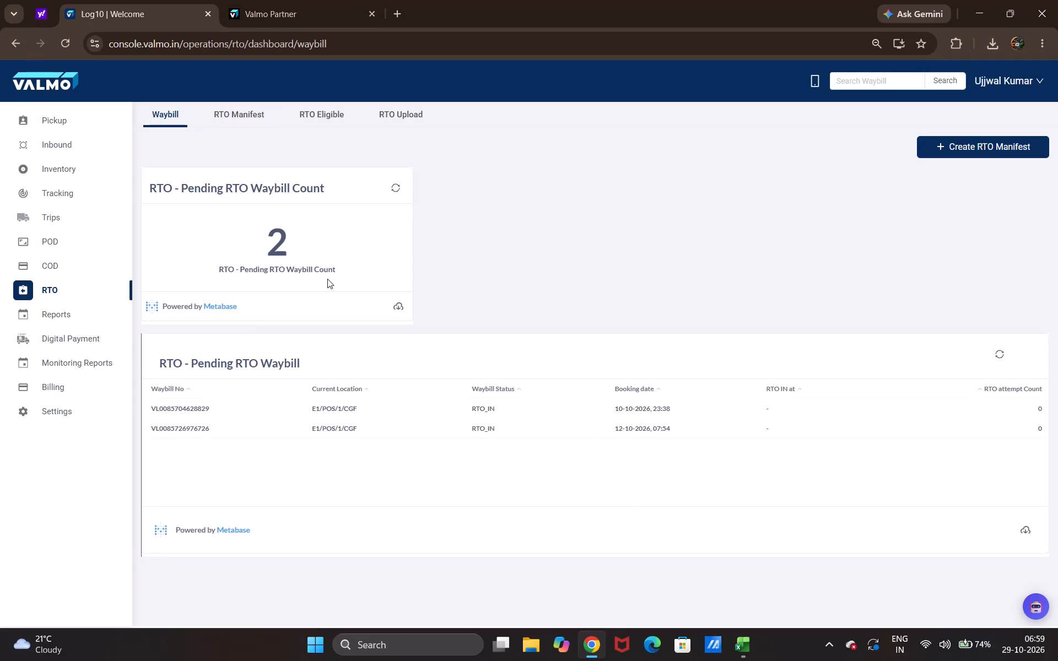
# Create a new RTO manifest with ID SP52999784 and destination POS.
pyautogui.click(241, 115)
pyautogui.click(976, 150)
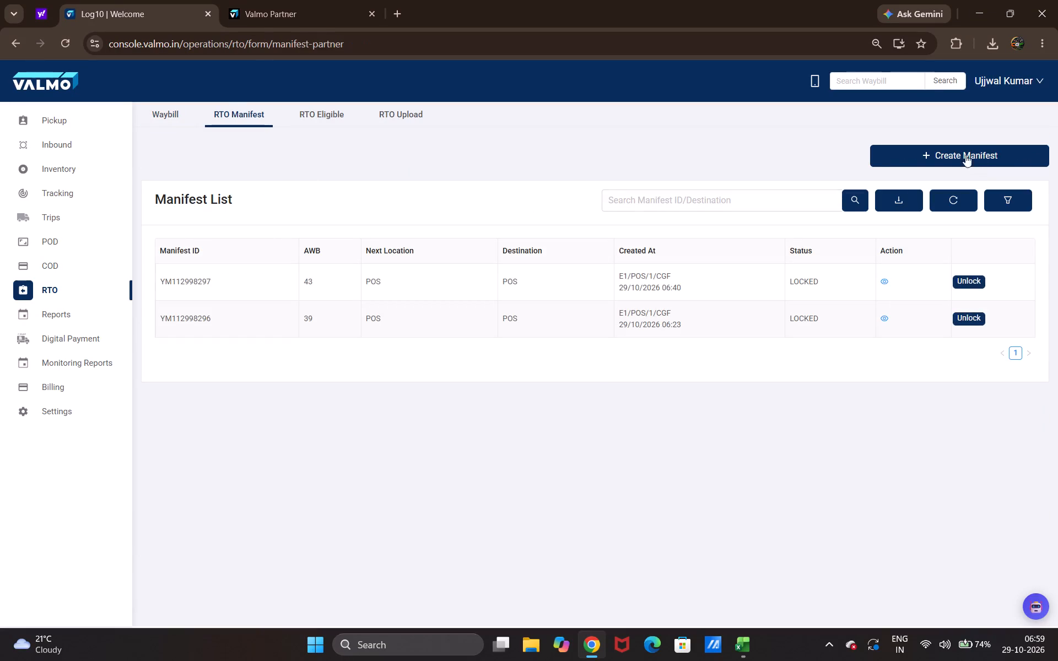
pyautogui.click(313, 219)
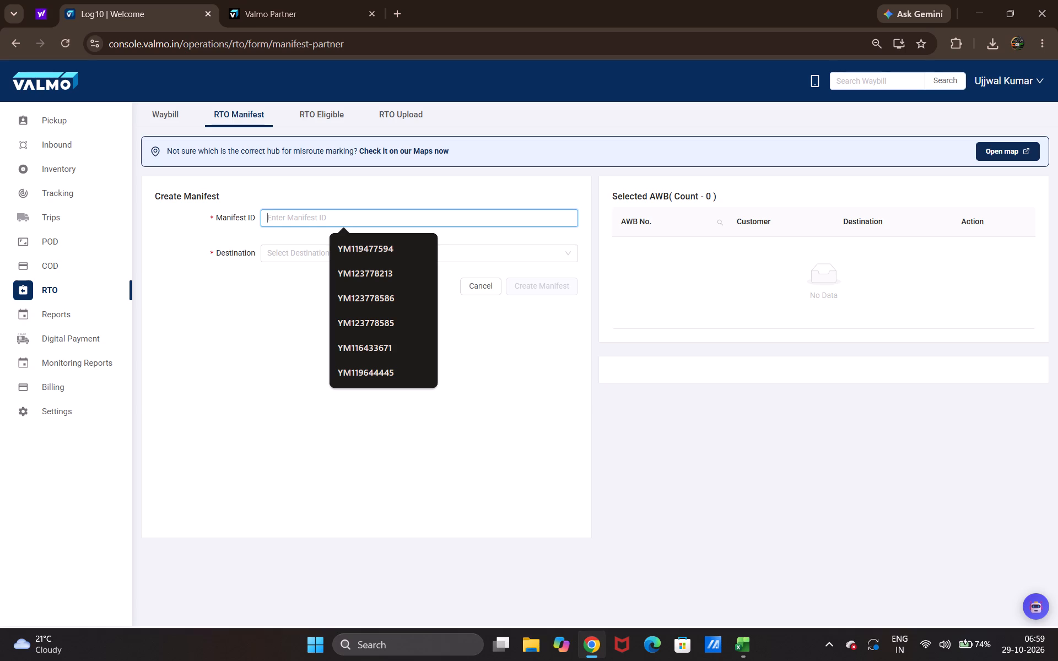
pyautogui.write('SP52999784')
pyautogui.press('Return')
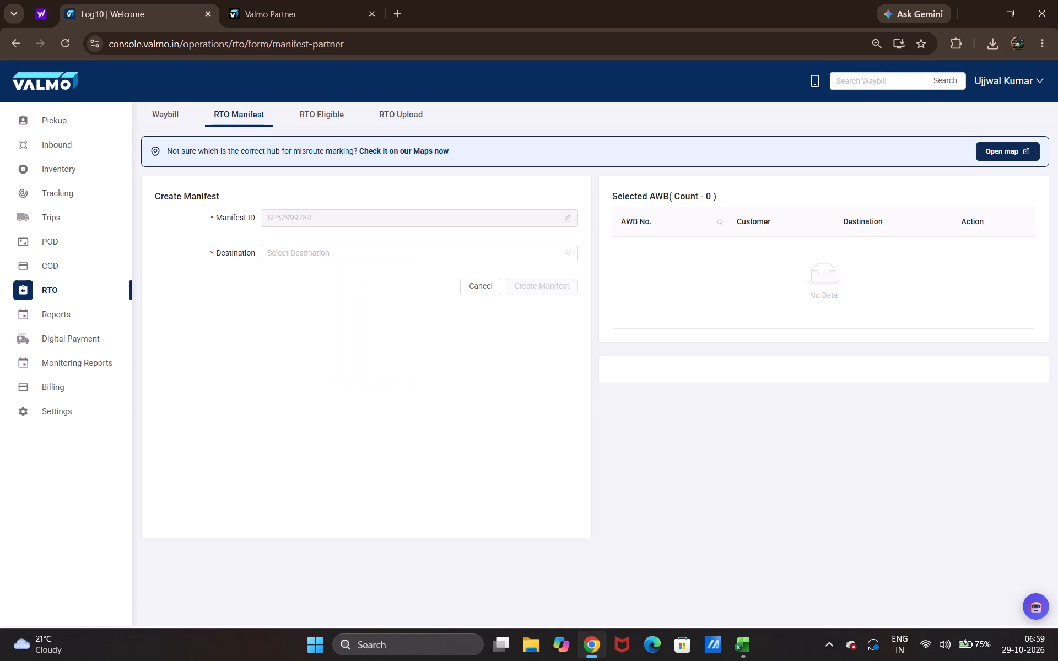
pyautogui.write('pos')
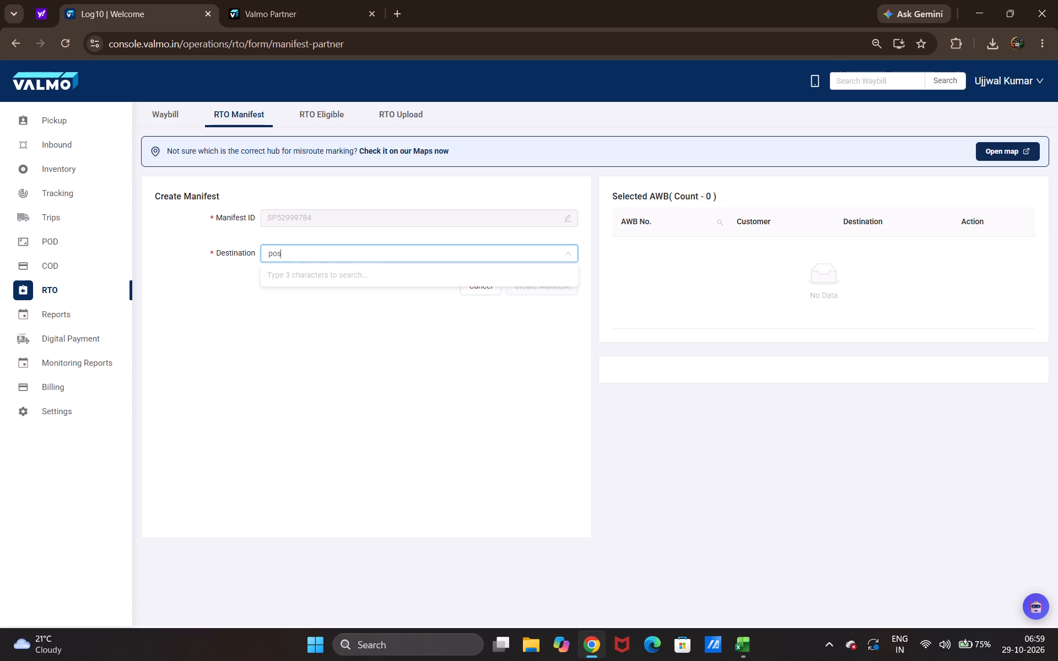
pyautogui.click(272, 270)
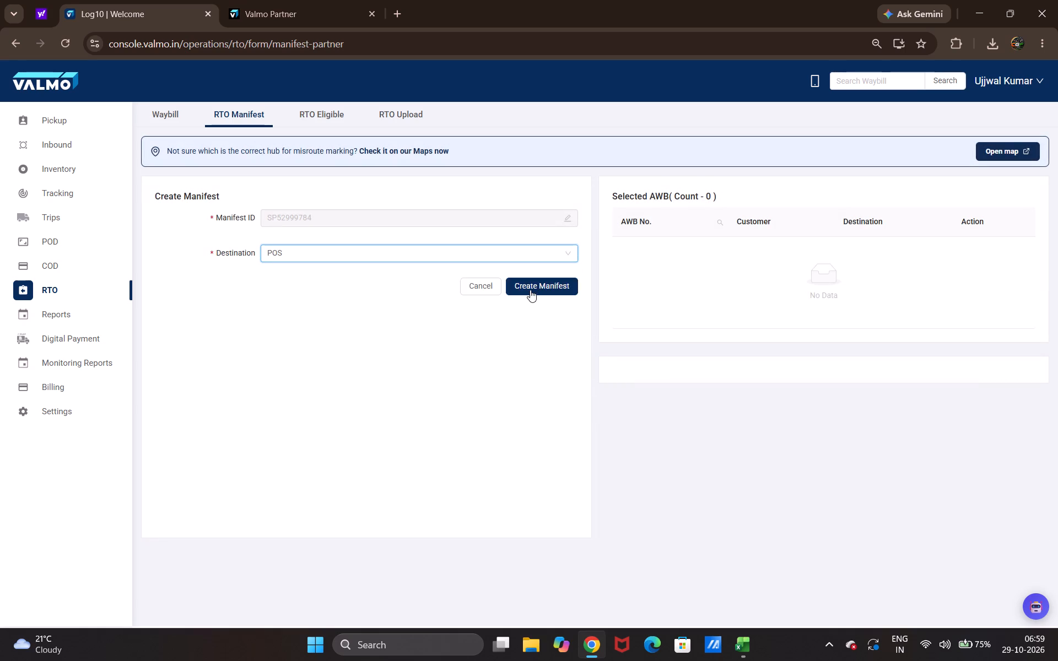
pyautogui.click(536, 289)
pyautogui.click(681, 419)
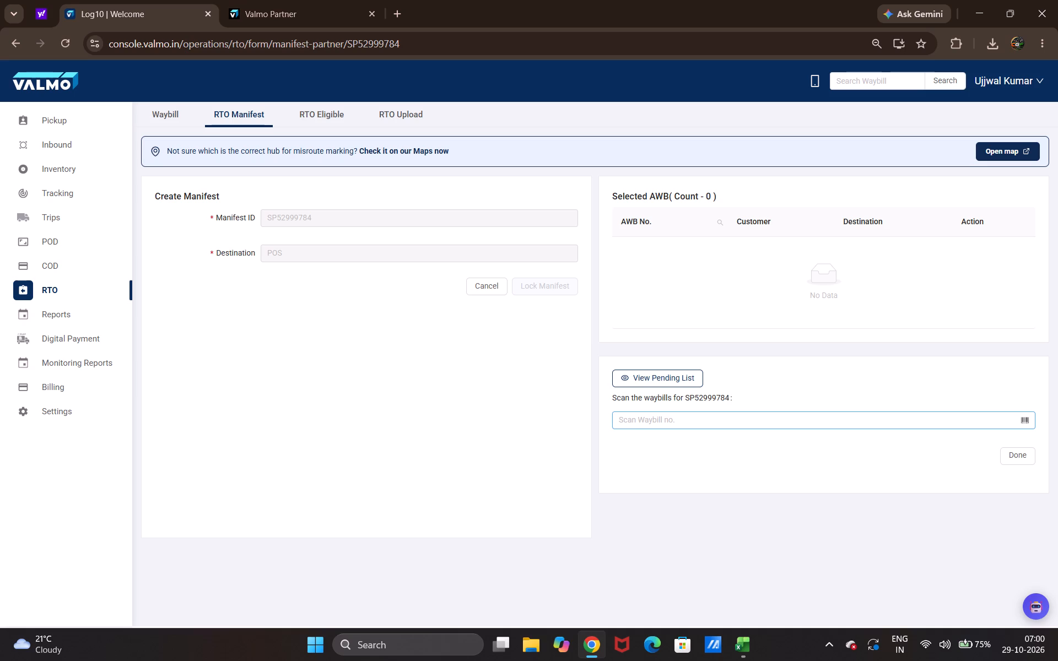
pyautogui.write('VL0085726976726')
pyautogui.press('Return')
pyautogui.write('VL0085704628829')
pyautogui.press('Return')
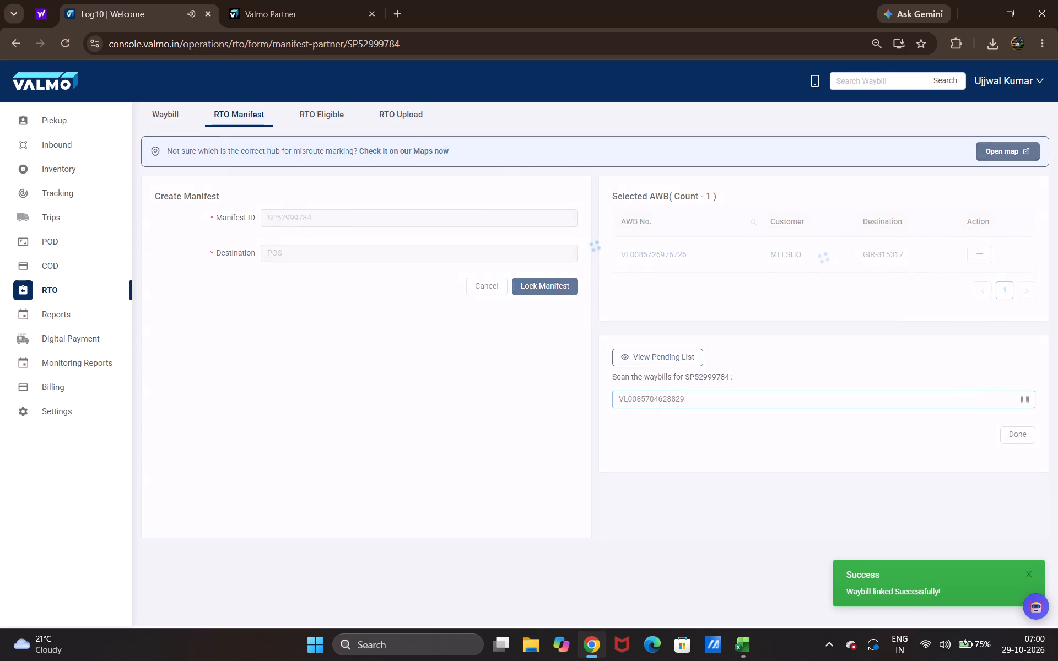
# Lock manifest SP52999784 for destination POS.
pyautogui.click(528, 287)
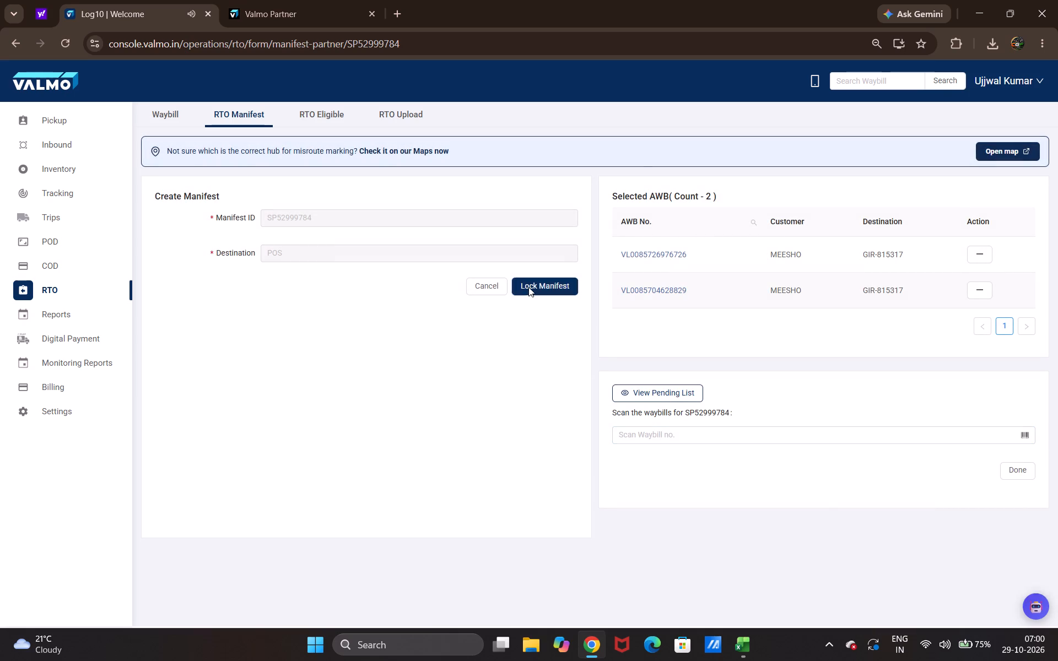
pyautogui.click(475, 207)
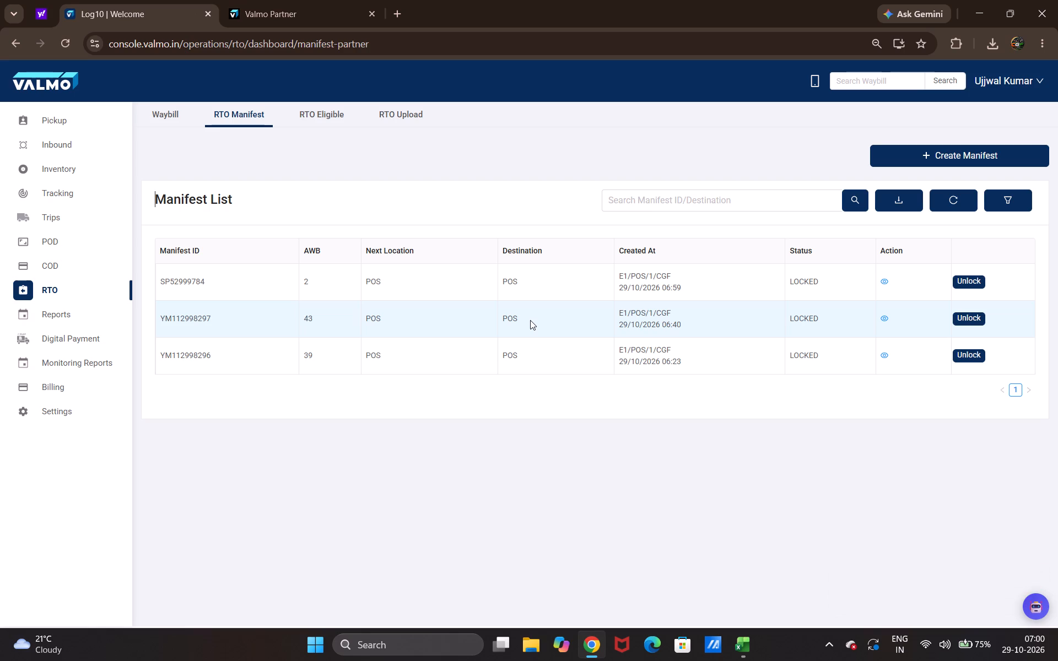
# Load the pending RTO waybill count and the pending waybill list on the RTO waybill dashboard.
pyautogui.click(160, 112)
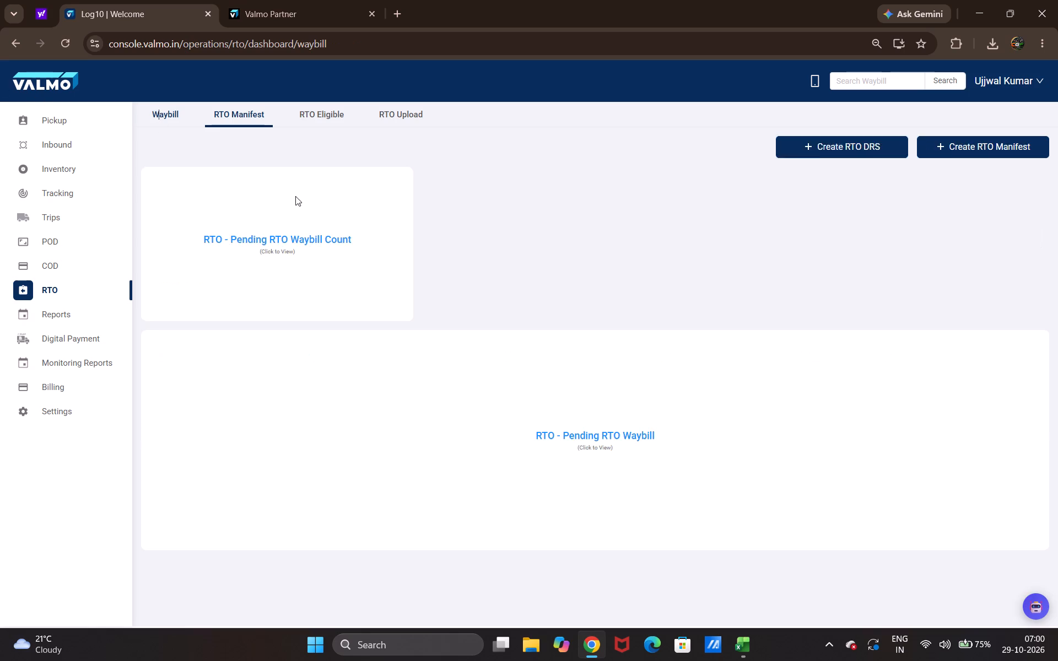
pyautogui.click(319, 213)
pyautogui.click(577, 432)
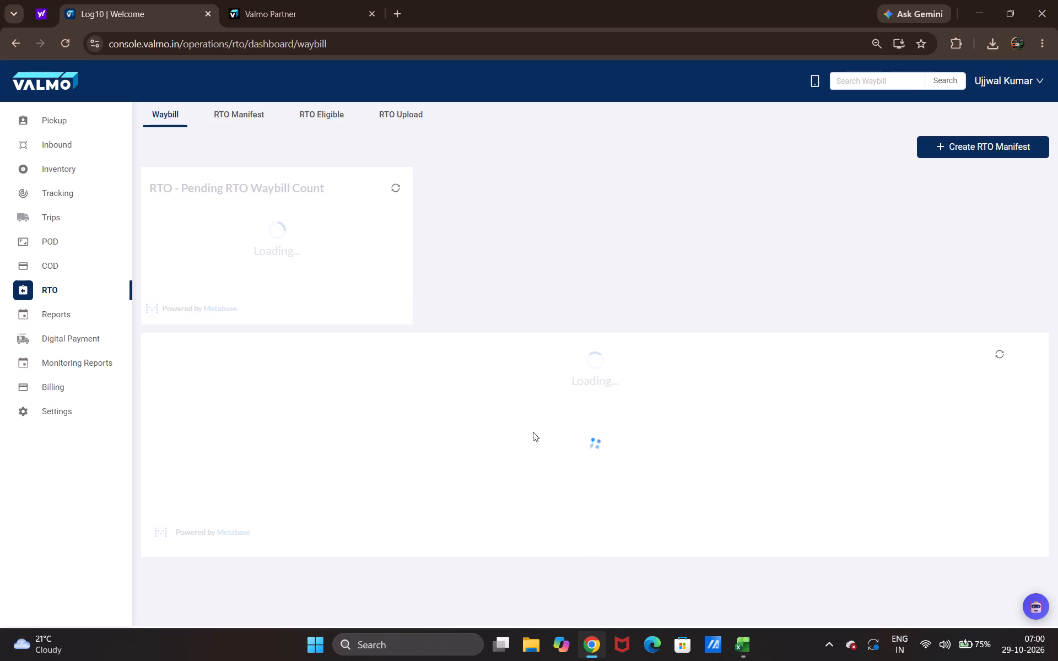
pyautogui.click(236, 3)
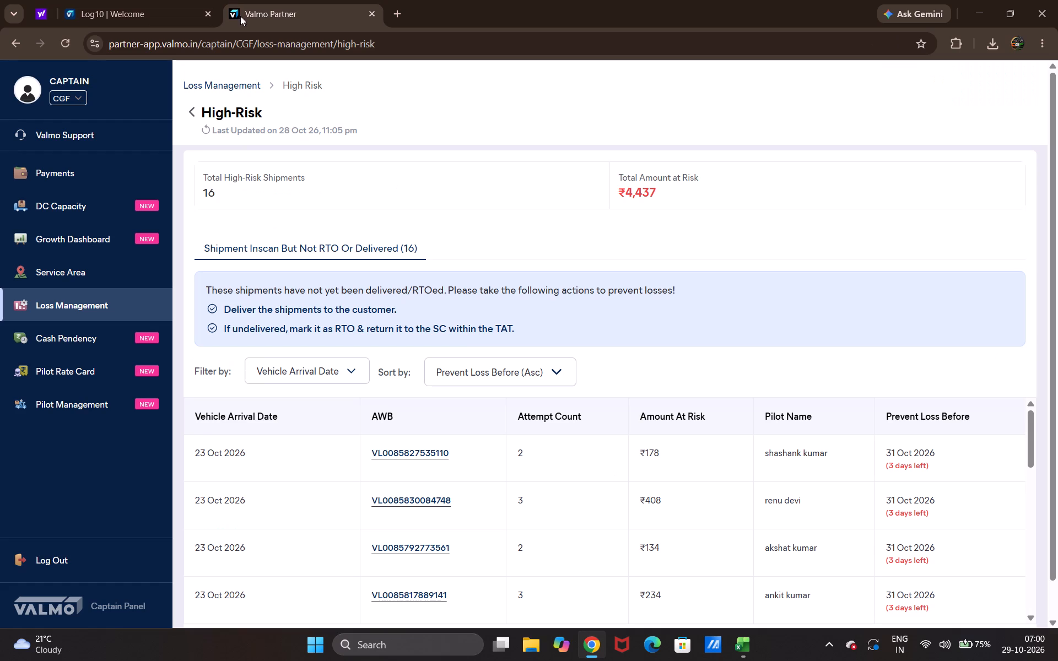
pyautogui.click(195, 110)
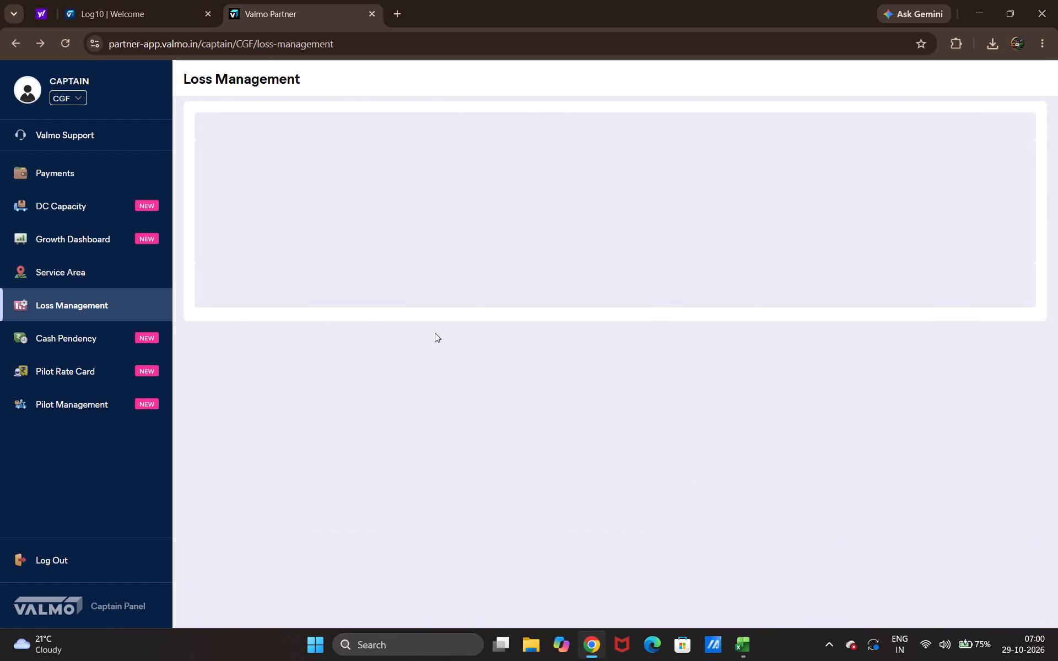
pyautogui.click(522, 260)
pyautogui.scroll(-3, 472, 419)
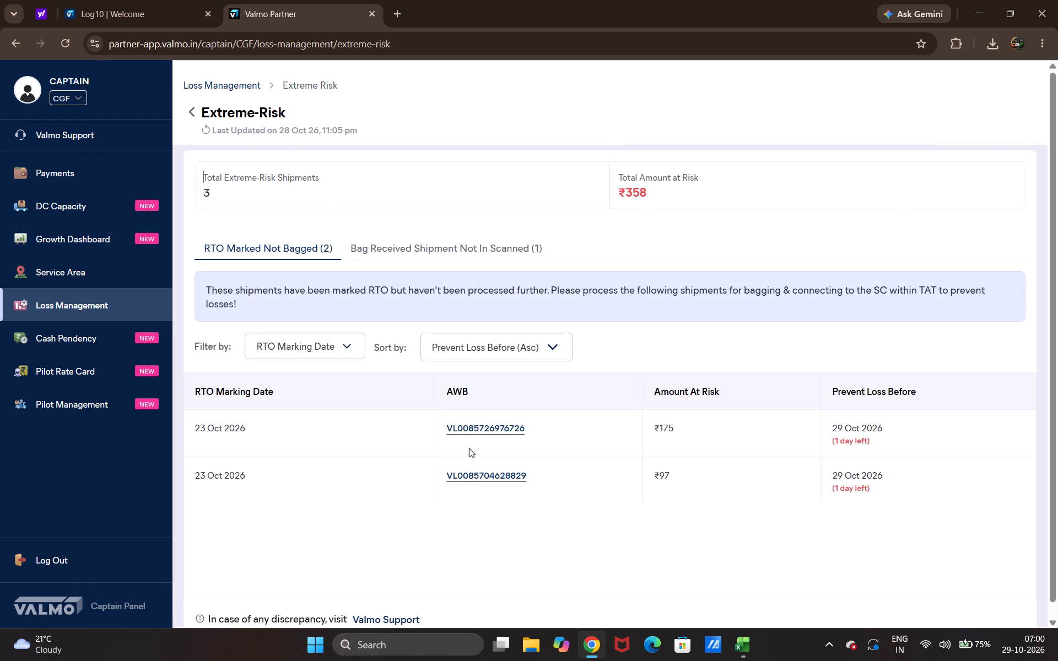
pyautogui.click(485, 430)
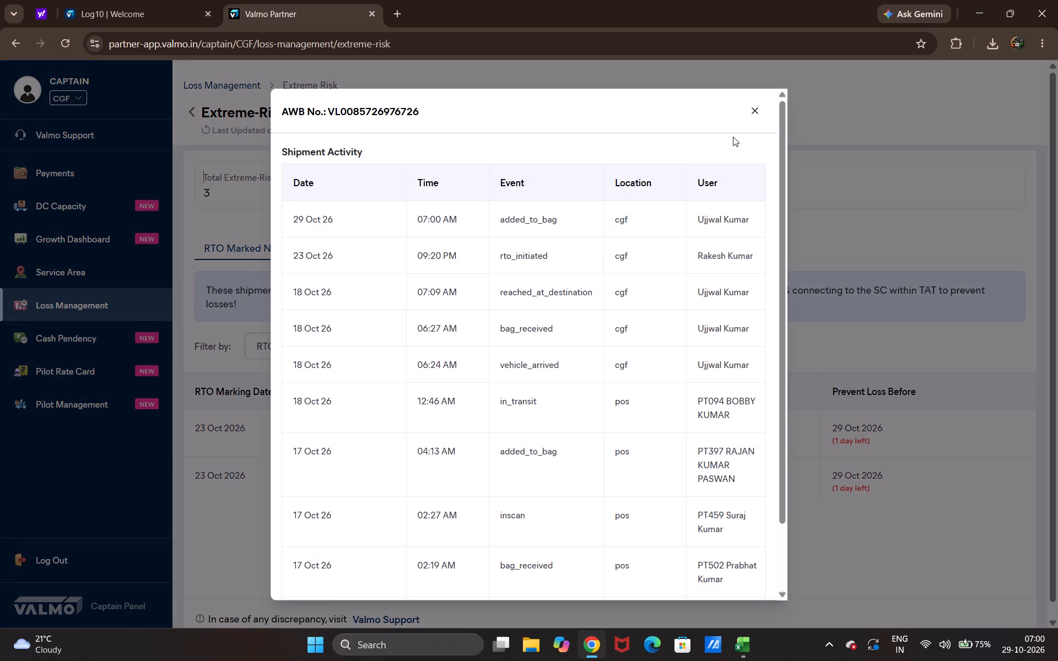
pyautogui.click(753, 109)
pyautogui.click(515, 472)
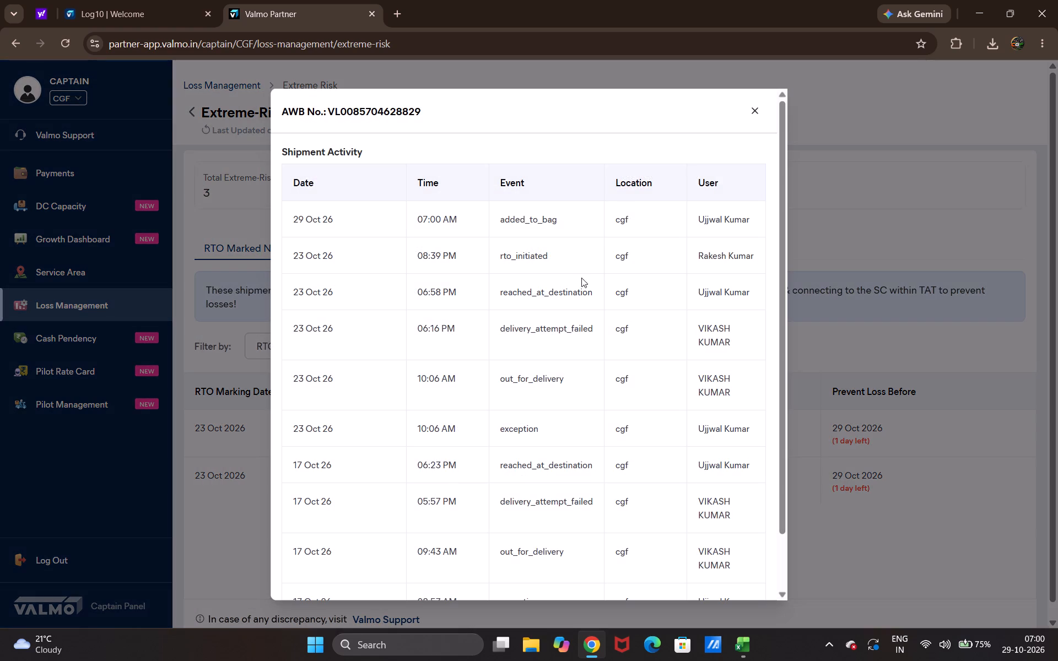
pyautogui.click(753, 109)
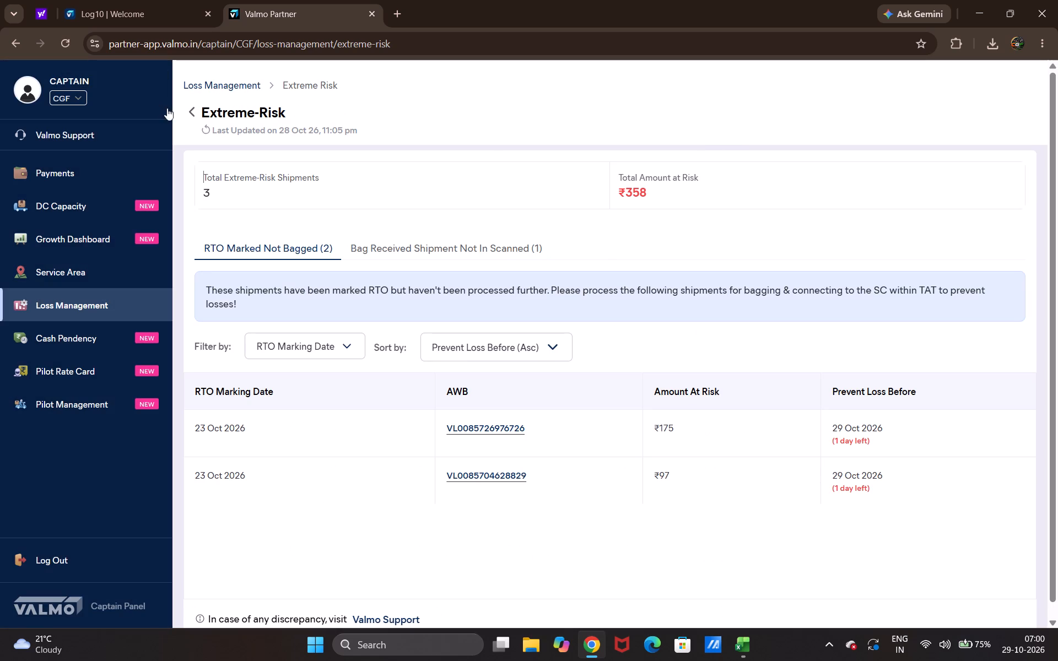
pyautogui.click(201, 102)
pyautogui.click(191, 109)
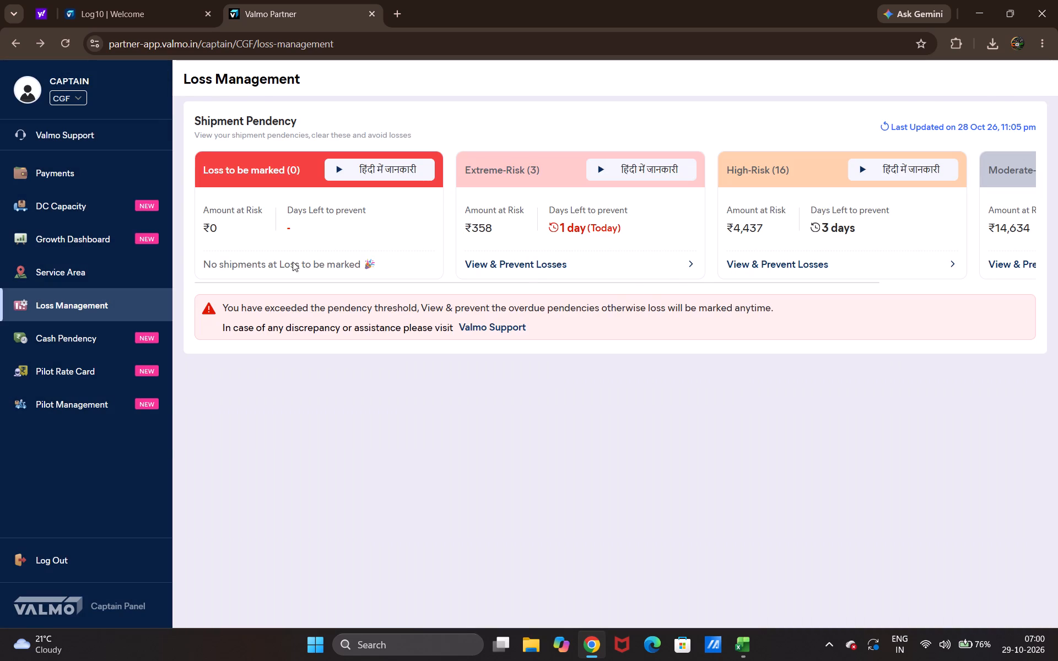
pyautogui.click(499, 267)
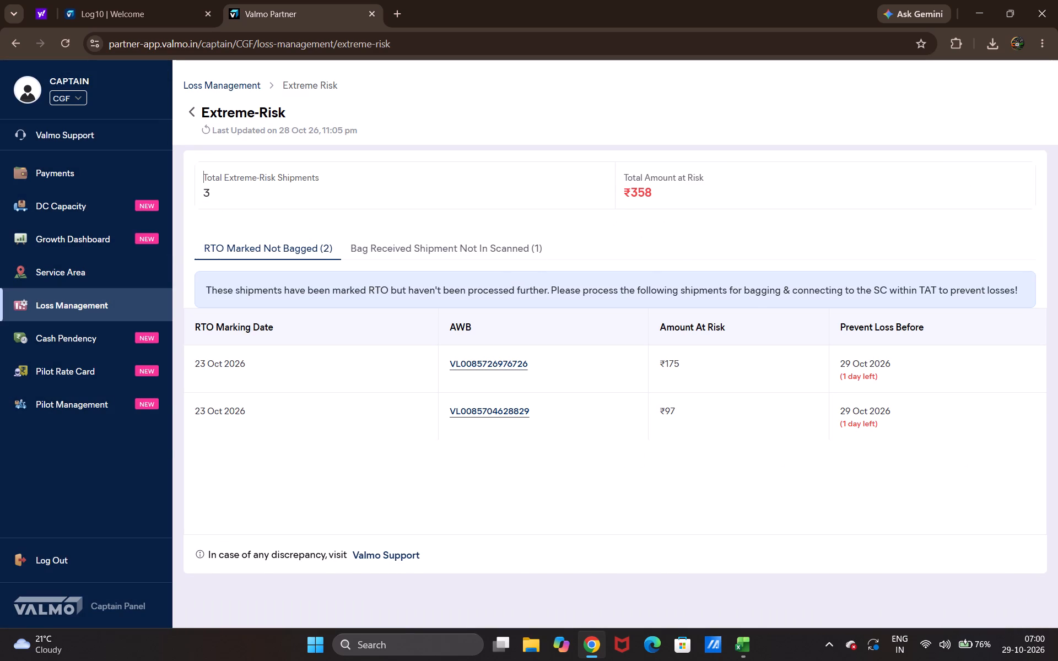
pyautogui.click(491, 251)
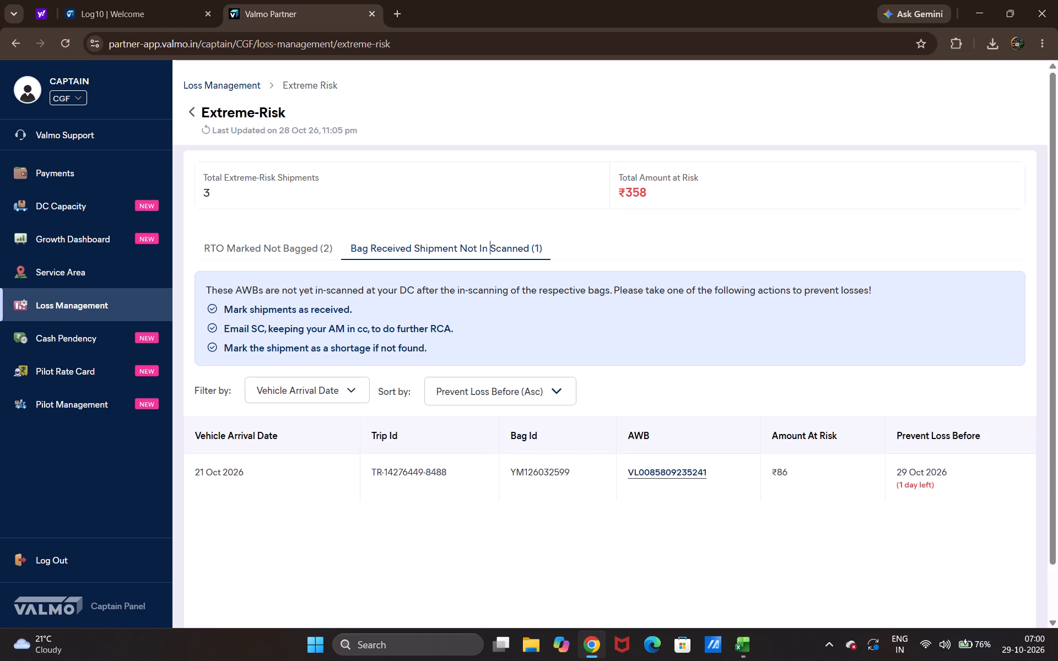
pyautogui.click(634, 477)
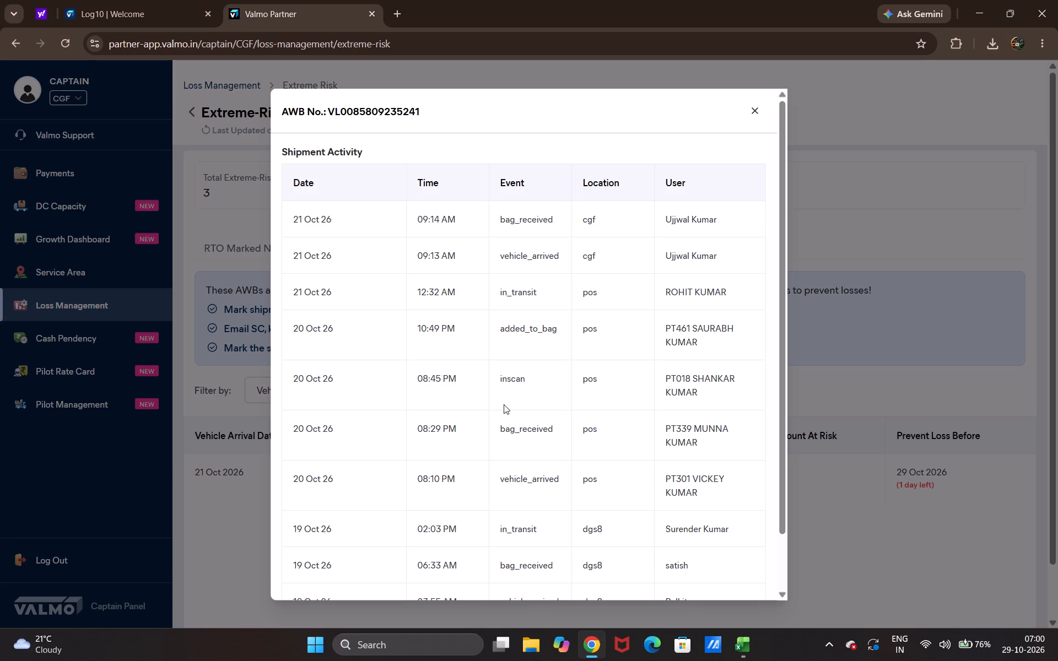
pyautogui.click(759, 109)
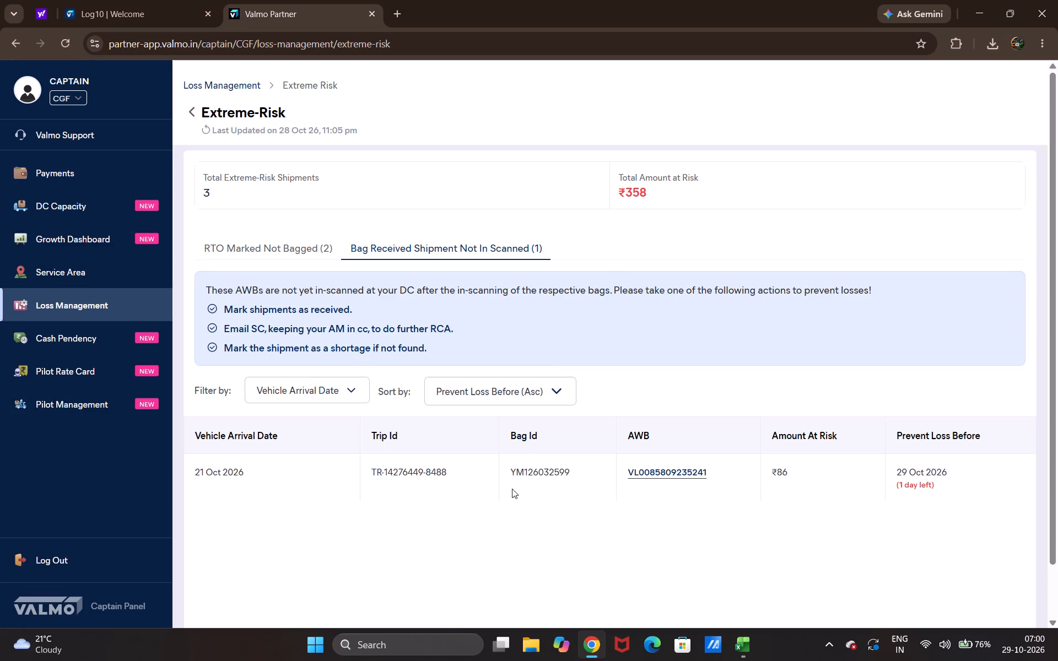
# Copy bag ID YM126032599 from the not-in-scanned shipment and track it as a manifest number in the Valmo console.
pyautogui.doubleClick(531, 473)
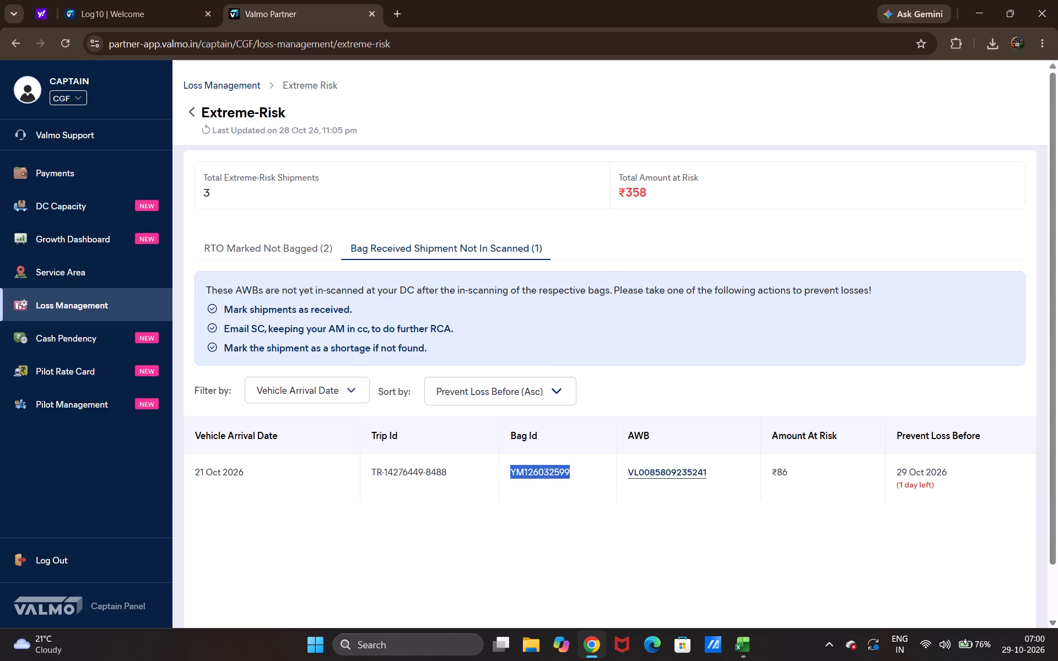
pyautogui.rightClick(531, 473)
pyautogui.click(581, 326)
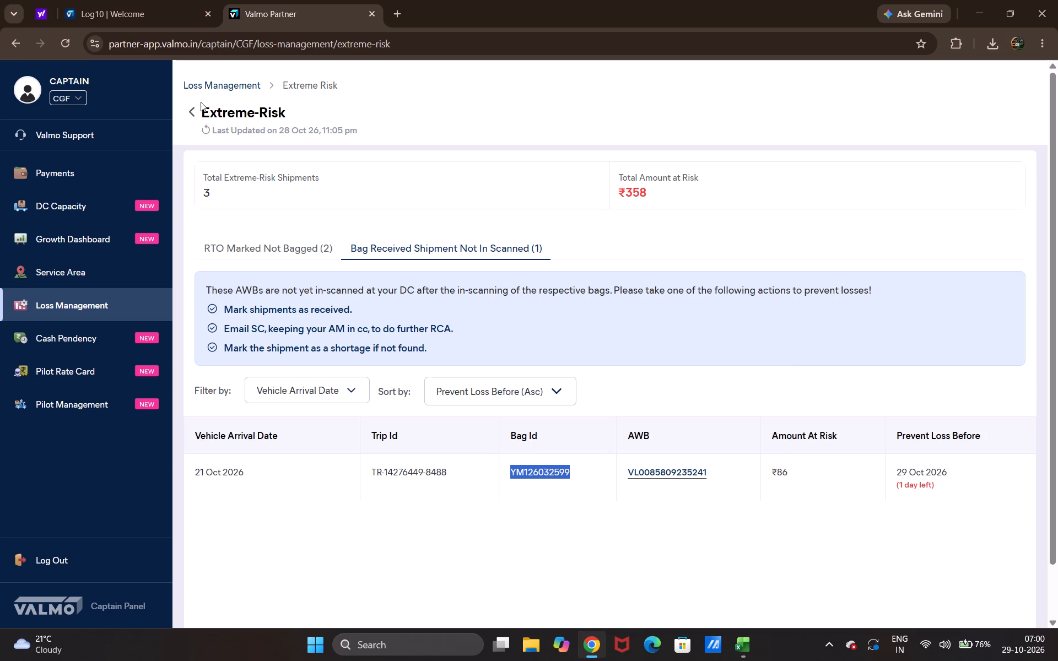
pyautogui.click(191, 110)
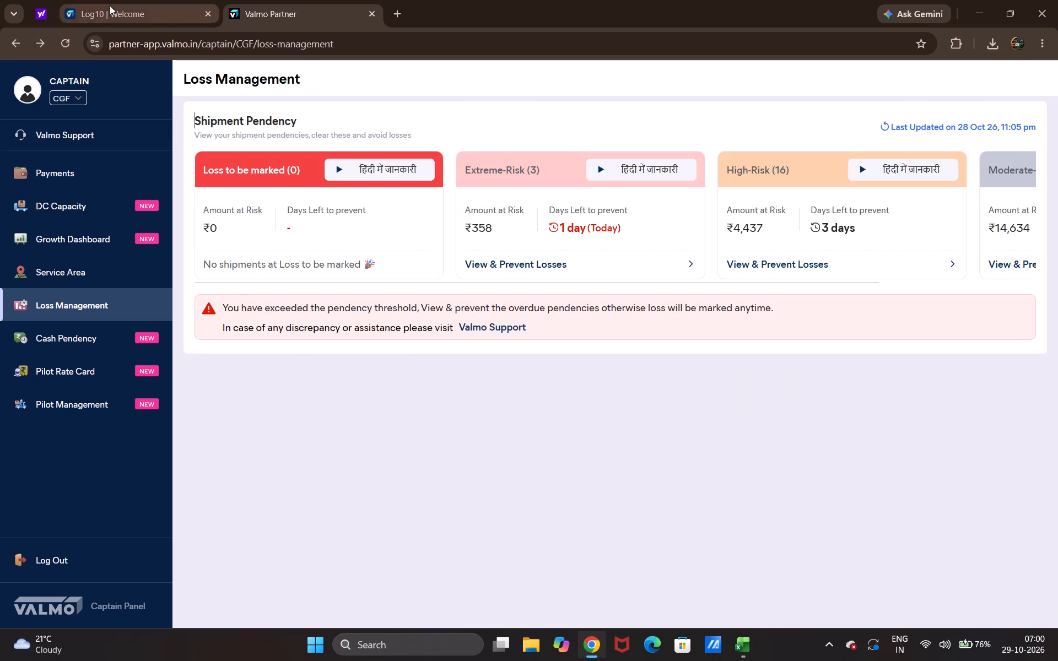
pyautogui.click(110, 6)
pyautogui.click(63, 193)
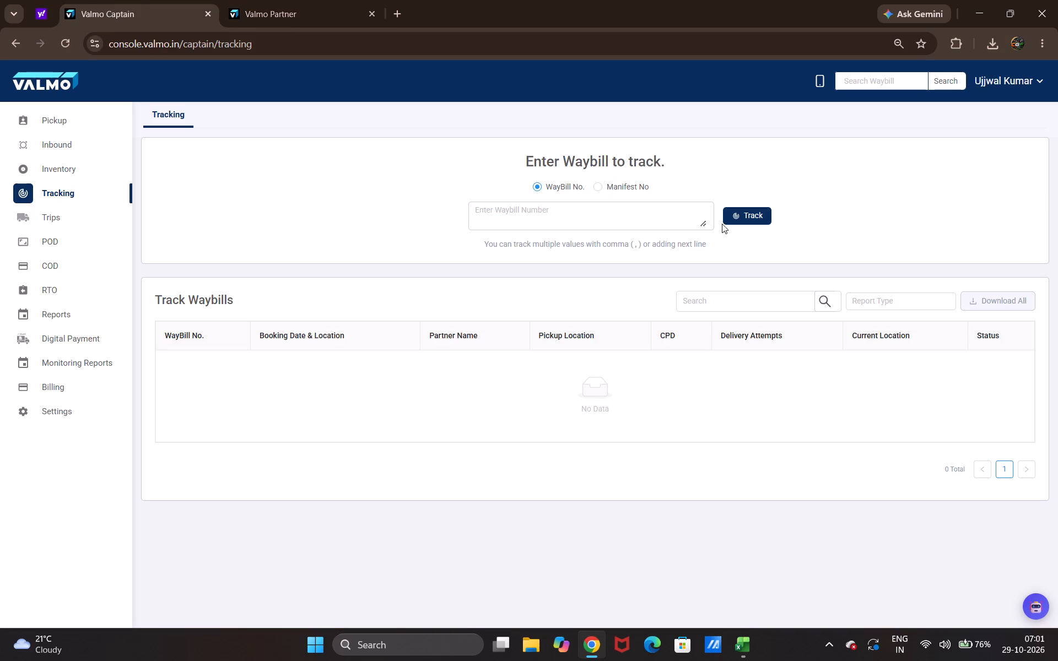
pyautogui.click(639, 187)
pyautogui.rightClick(605, 217)
pyautogui.click(629, 371)
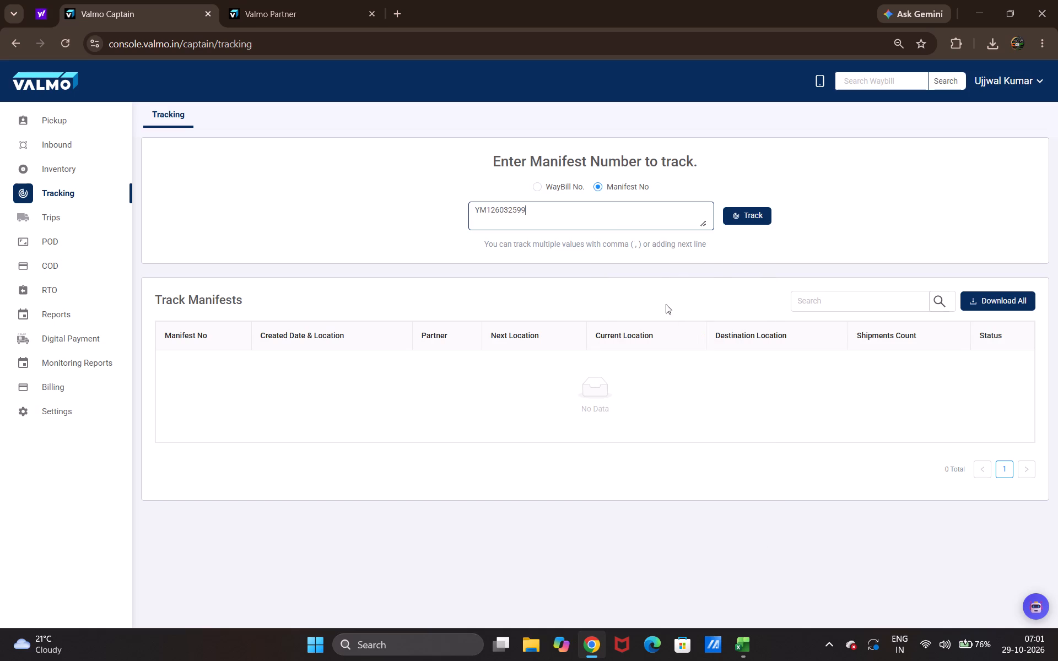
pyautogui.click(742, 216)
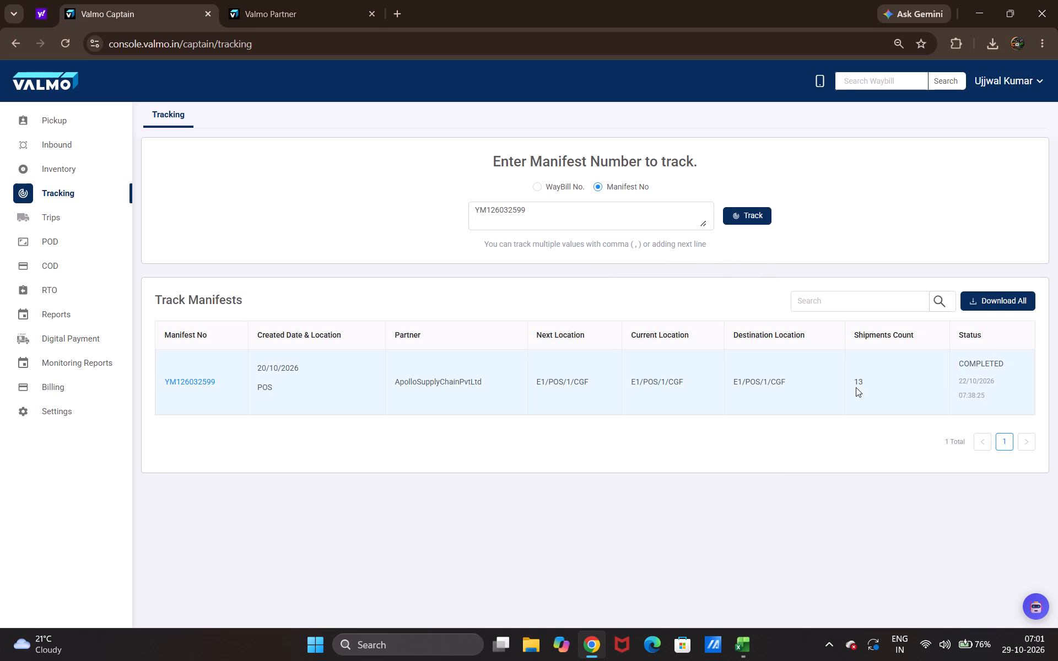
# Examine the shipments count and the event history of manifest YM126032599.
pyautogui.click(857, 383)
pyautogui.doubleClick(857, 383)
pyautogui.click(203, 383)
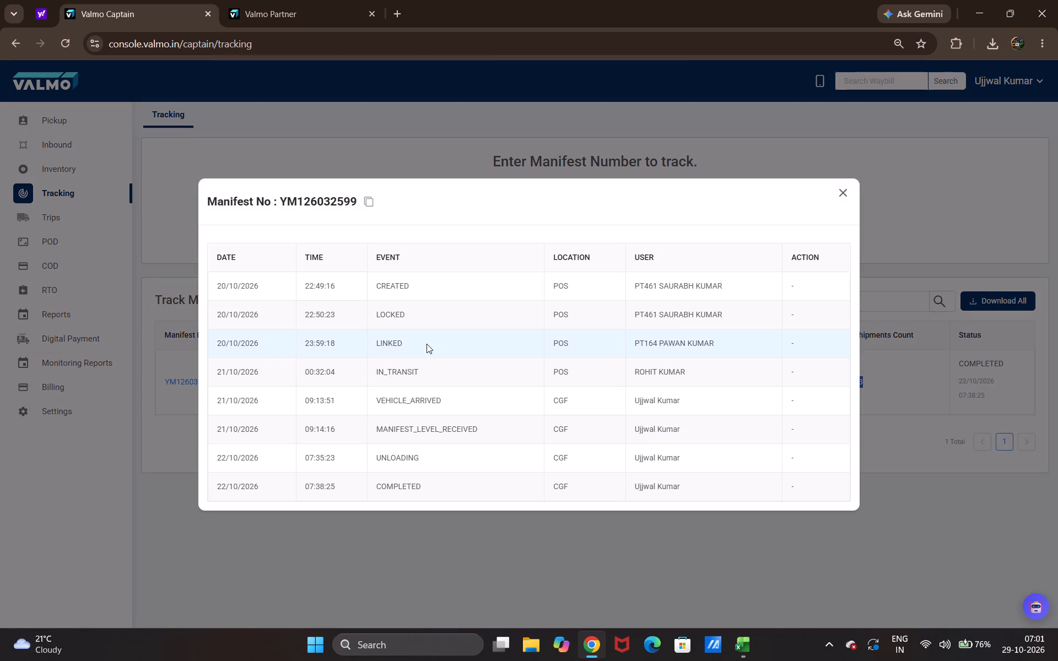
pyautogui.scroll(-5, 429, 422)
pyautogui.click(843, 193)
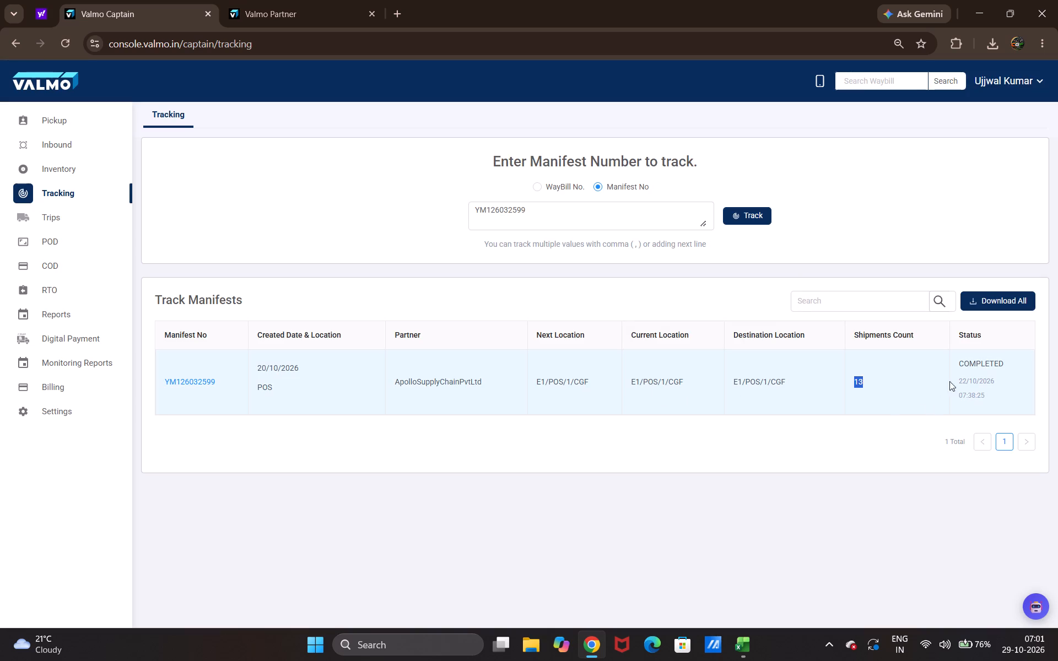
pyautogui.click(887, 390)
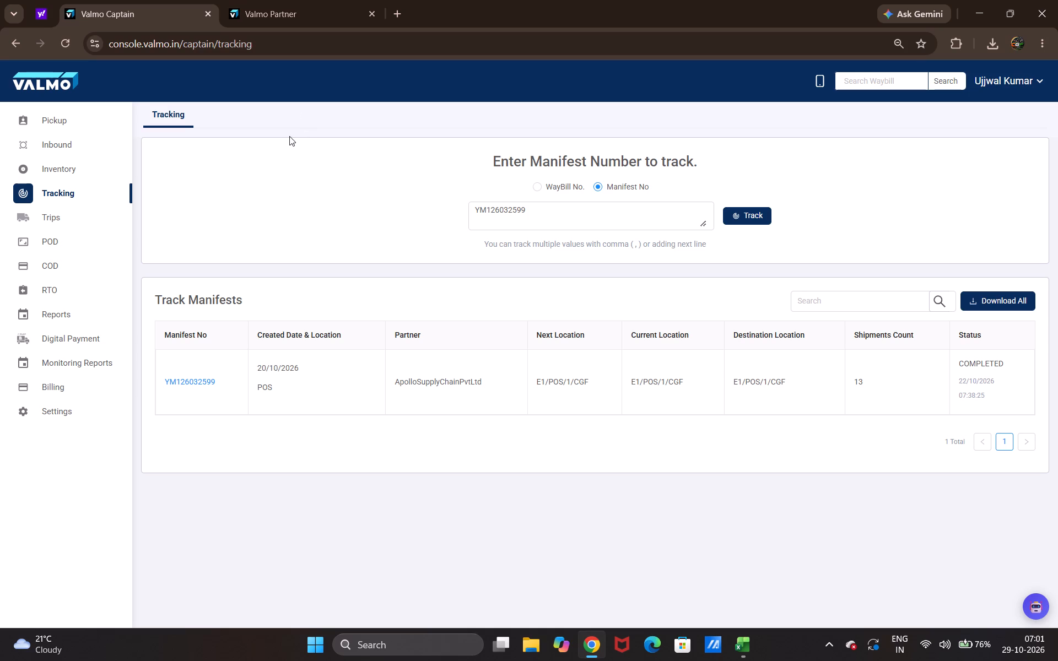
pyautogui.click(206, 379)
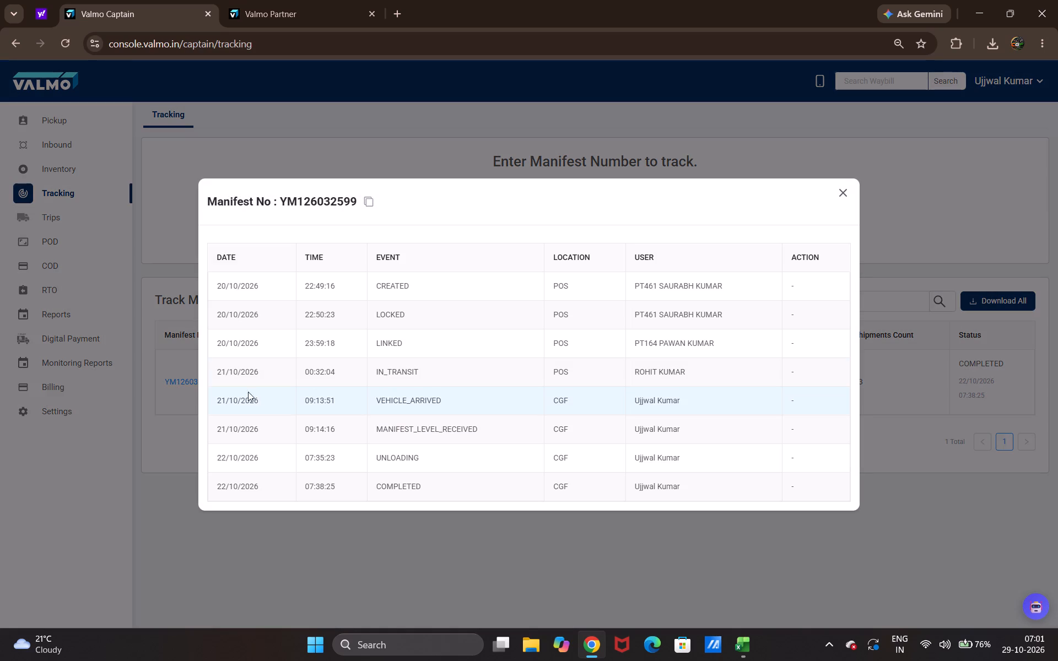
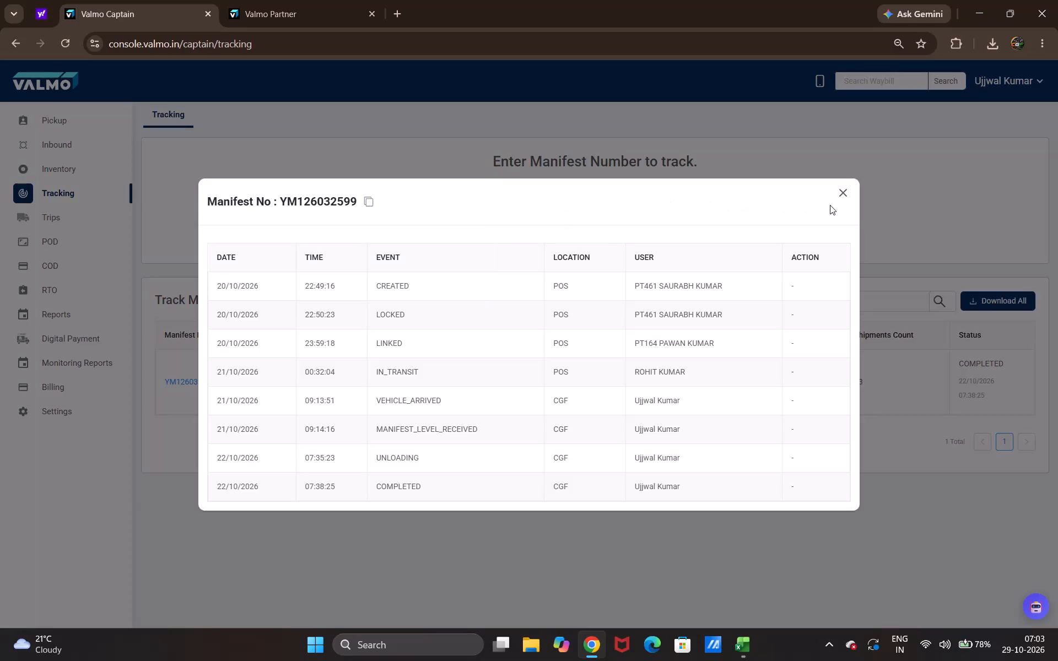
pyautogui.click(837, 191)
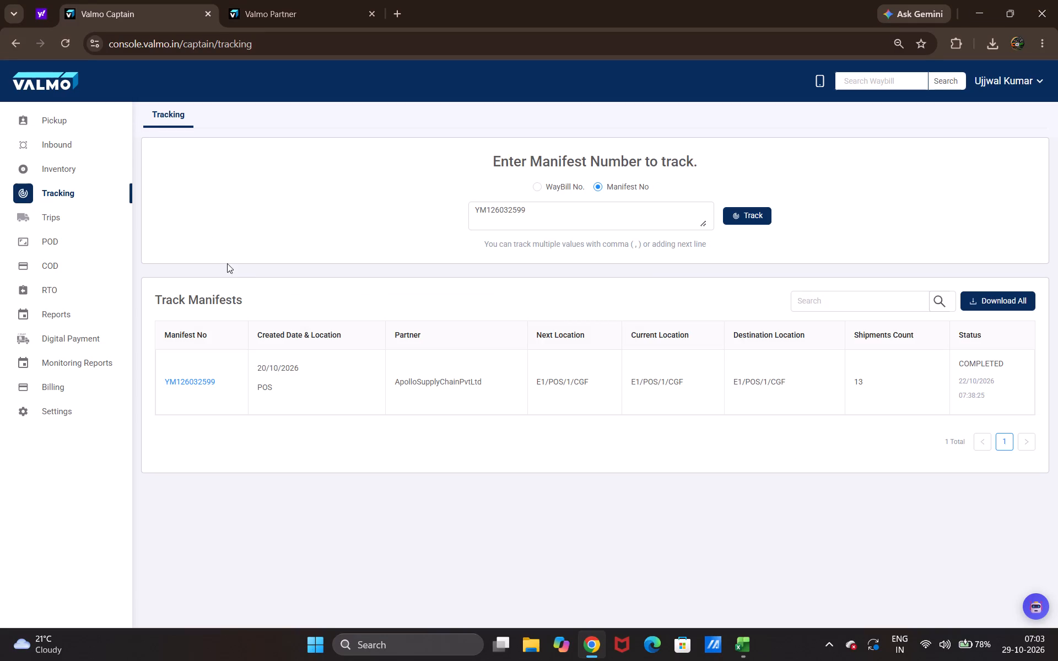
pyautogui.click(250, 13)
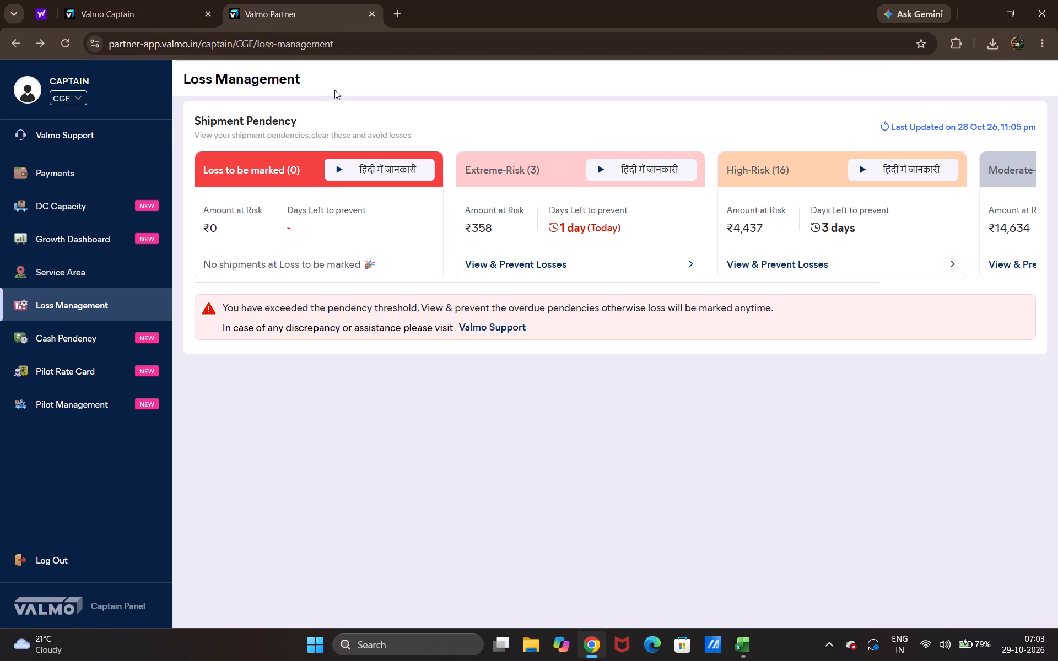
pyautogui.click(797, 261)
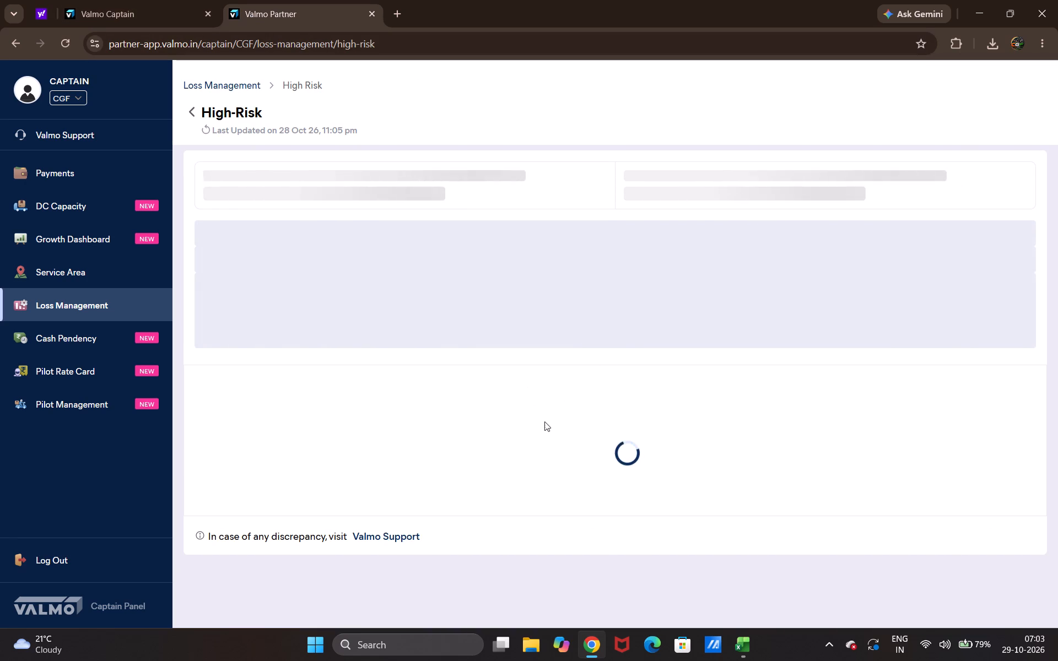
pyautogui.scroll(-2, 544, 421)
pyautogui.click(431, 451)
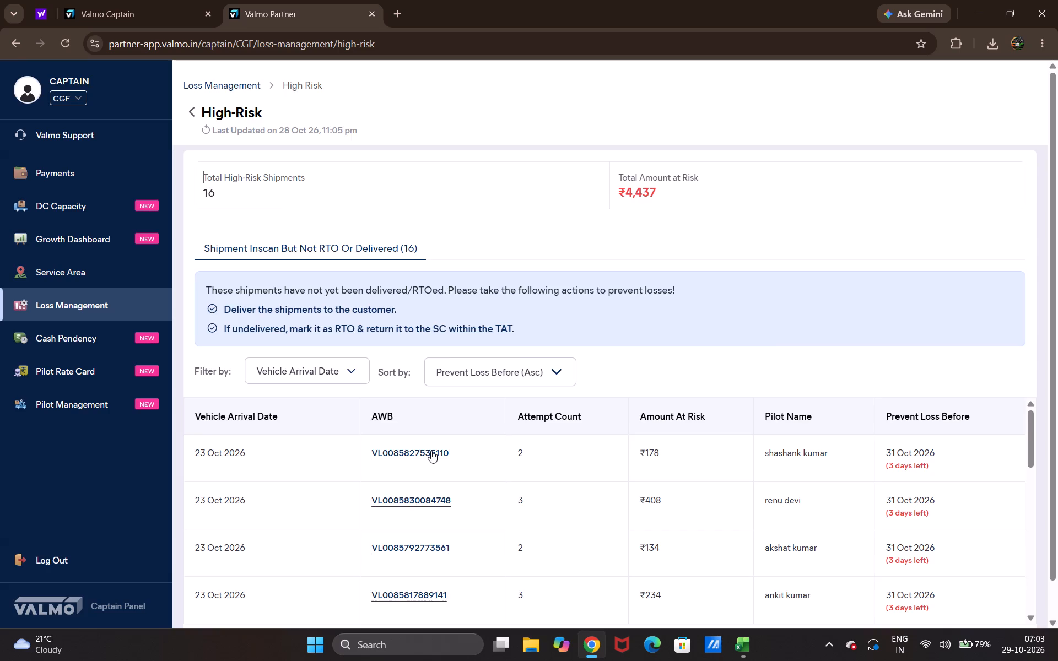
pyautogui.click(946, 400)
pyautogui.scroll(-3, 569, 448)
pyautogui.scroll(6, 428, 434)
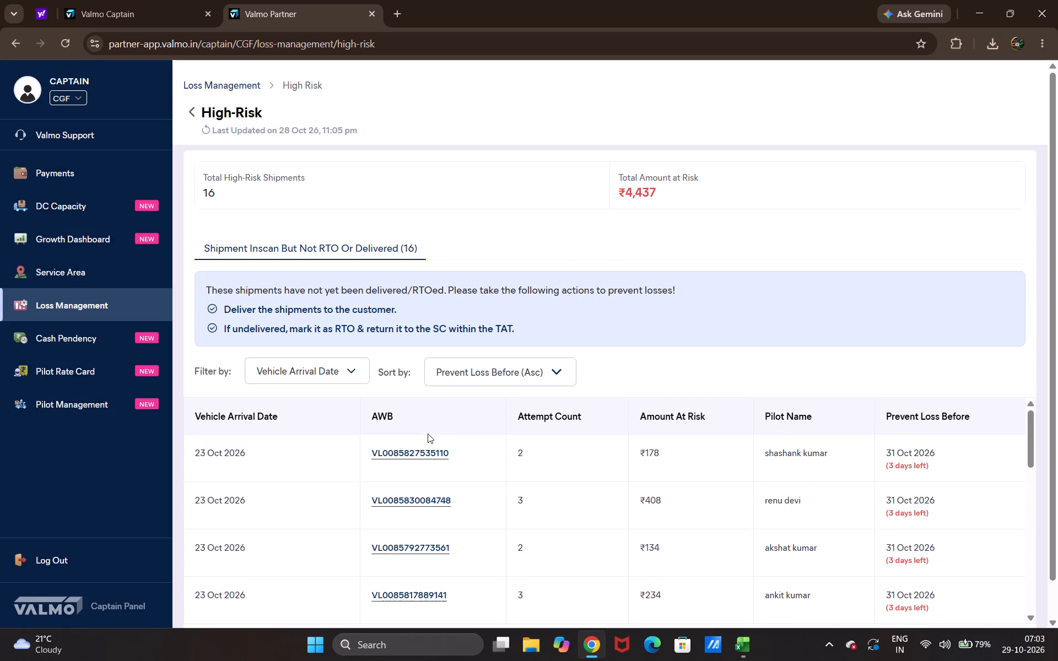
pyautogui.click(425, 501)
pyautogui.click(813, 481)
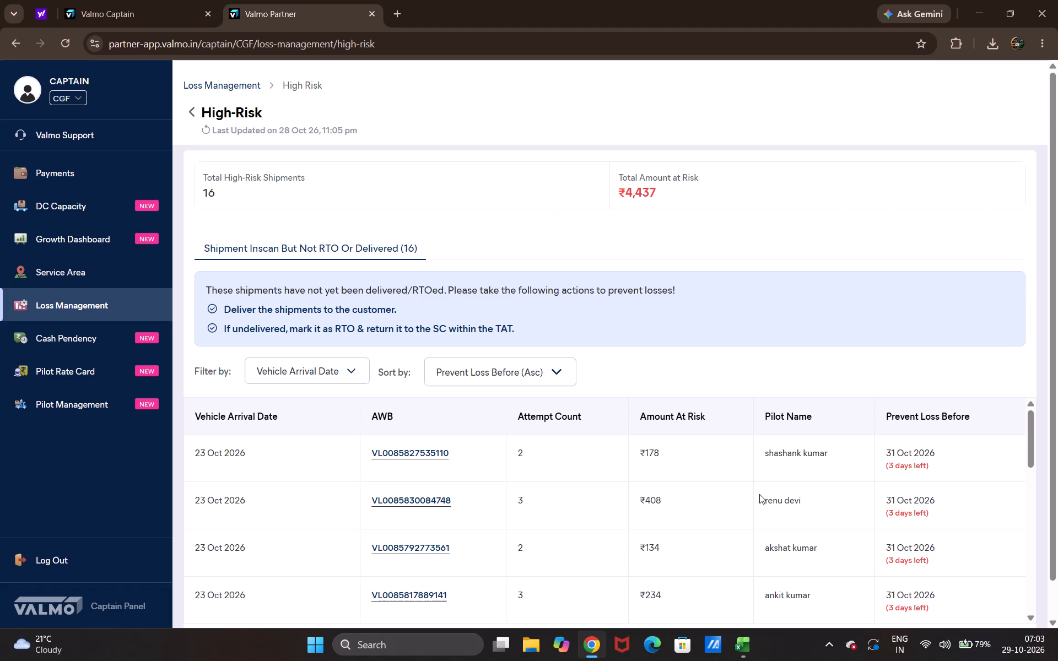
pyautogui.click(391, 540)
pyautogui.click(407, 545)
pyautogui.click(828, 485)
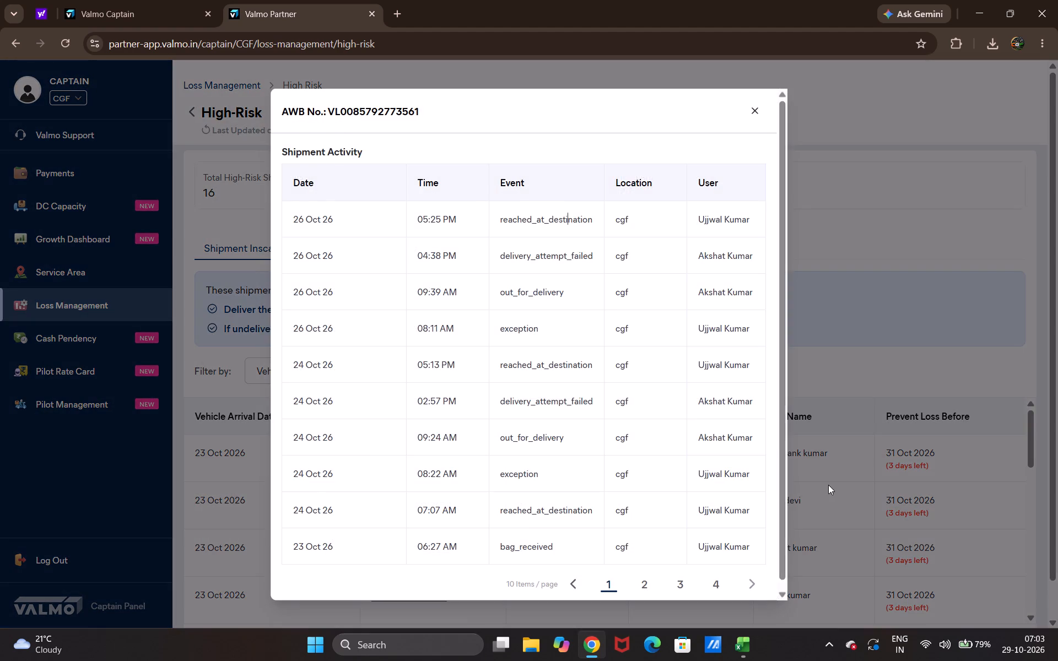
pyautogui.scroll(-1, 555, 518)
pyautogui.scroll(1, 555, 518)
pyautogui.scroll(-1, 544, 518)
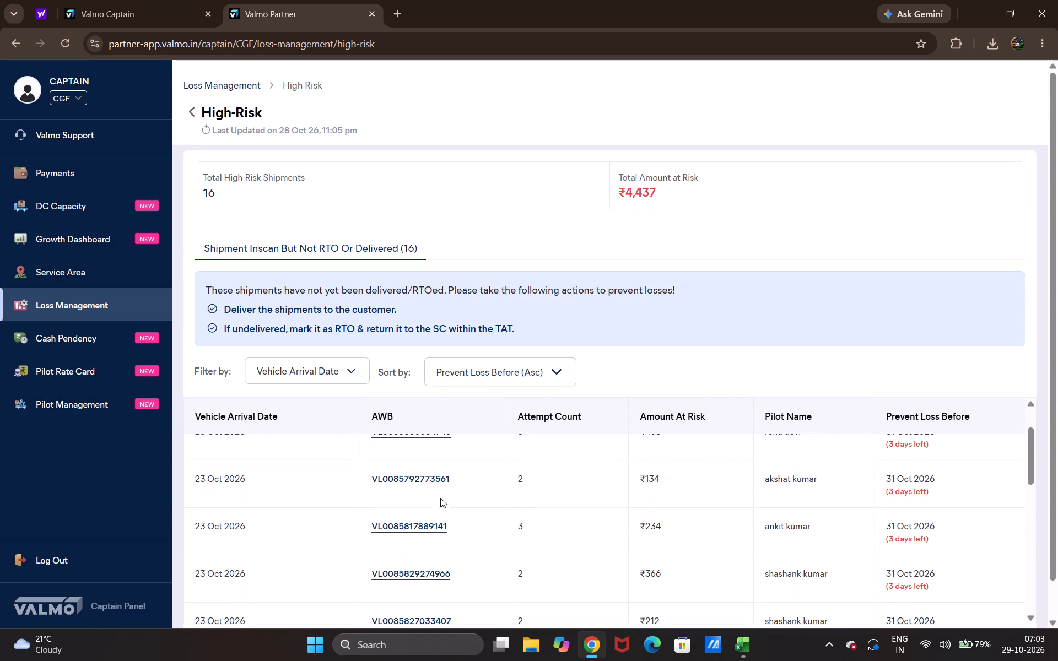
pyautogui.scroll(2, 419, 480)
pyautogui.scroll(-2, 419, 480)
pyautogui.scroll(1, 419, 480)
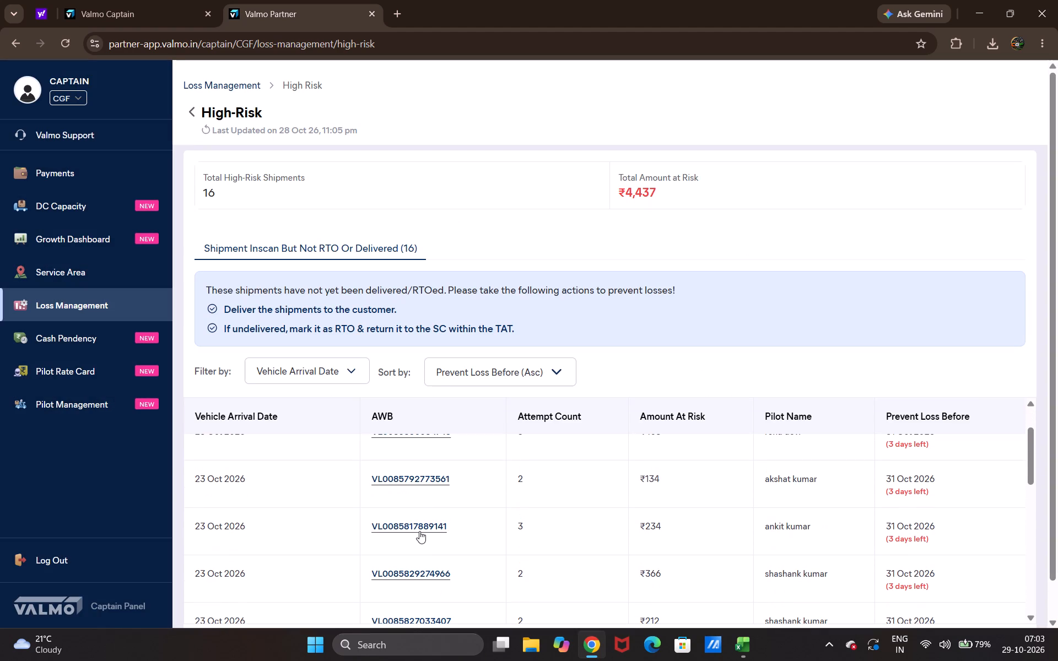
pyautogui.click(419, 531)
pyautogui.click(889, 443)
pyautogui.scroll(-1, 505, 475)
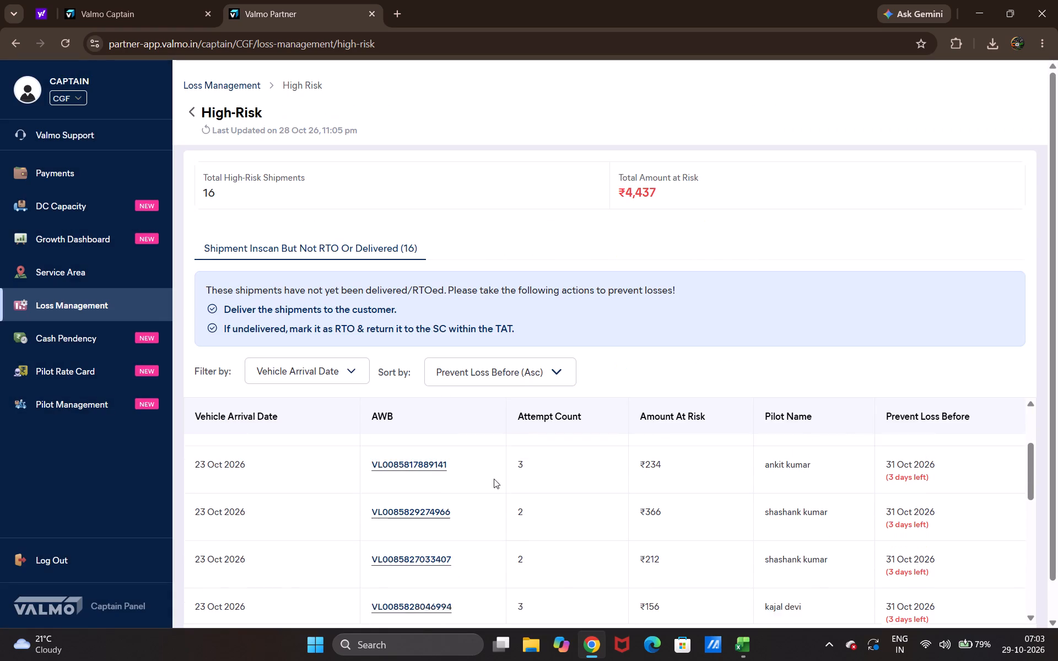
pyautogui.click(434, 507)
pyautogui.click(854, 480)
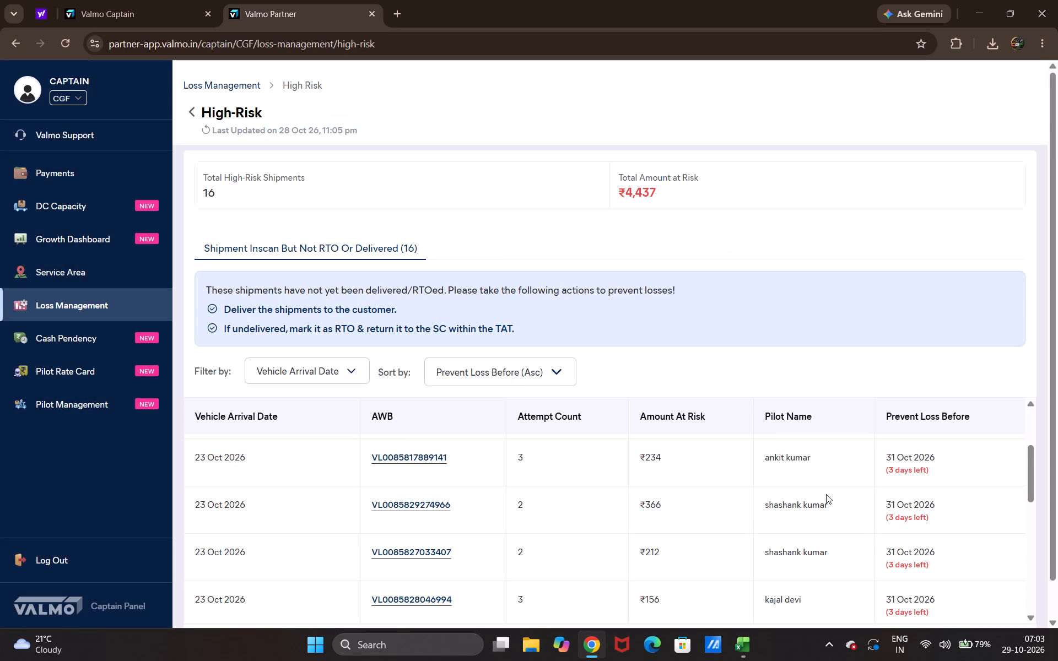
pyautogui.click(403, 552)
pyautogui.click(839, 481)
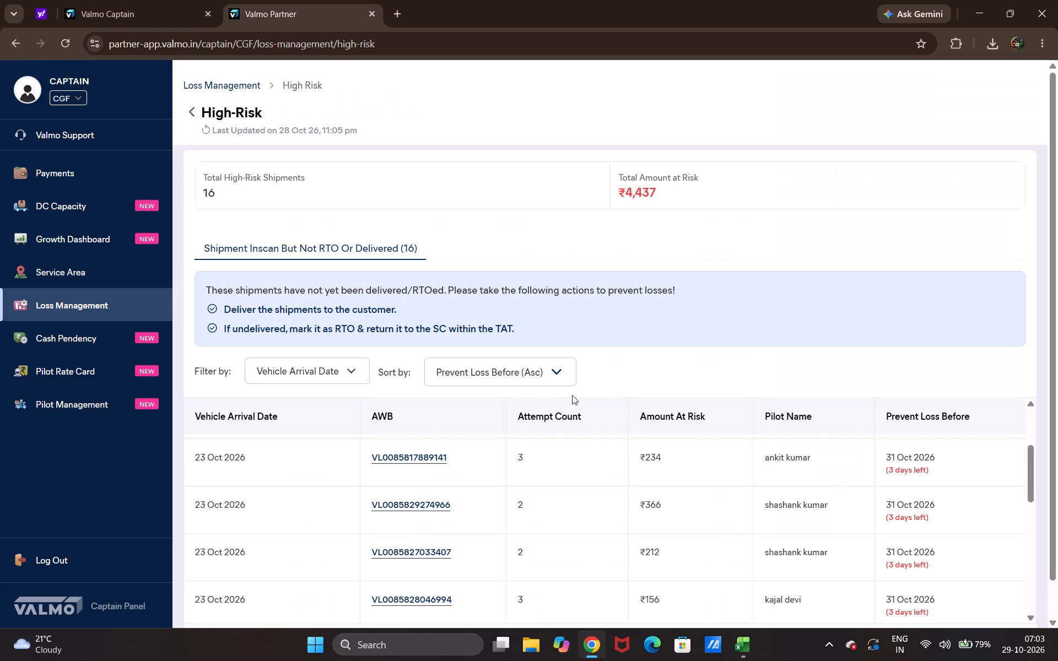
pyautogui.scroll(6, 547, 378)
pyautogui.click(188, 113)
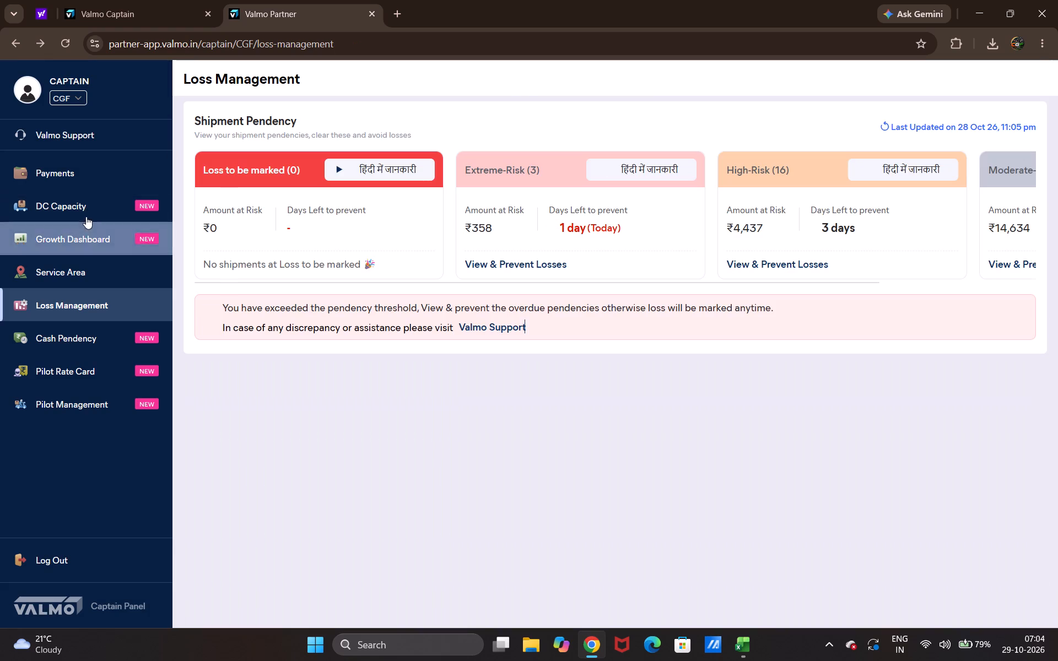
# Look through the Payments, DC Capacity and Cash Pendency pages of the CGF captain account.
pyautogui.click(87, 182)
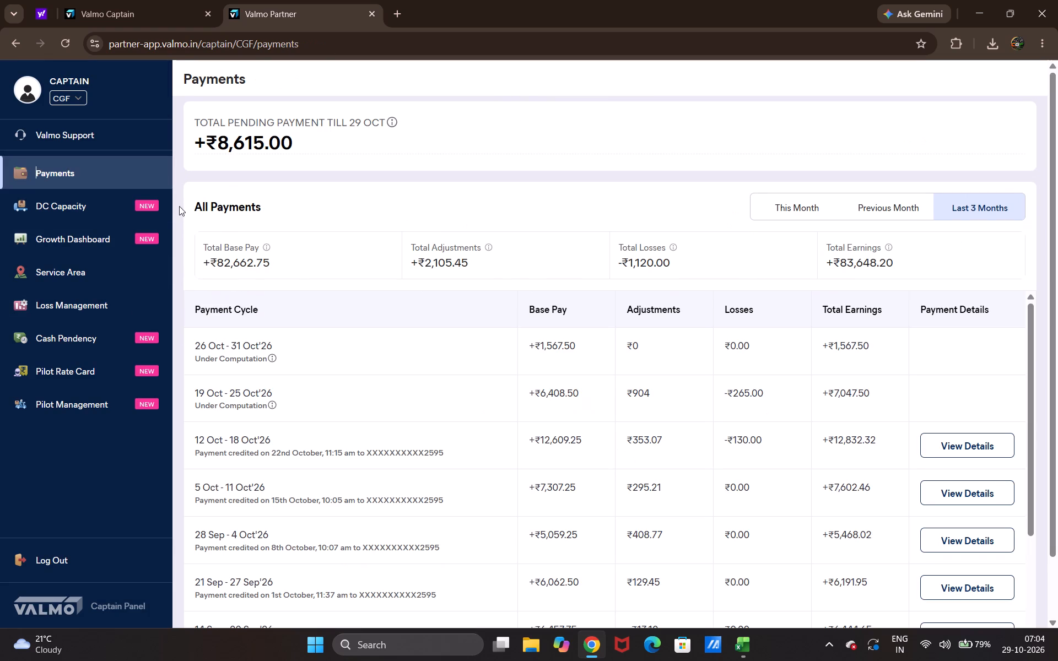
pyautogui.click(72, 209)
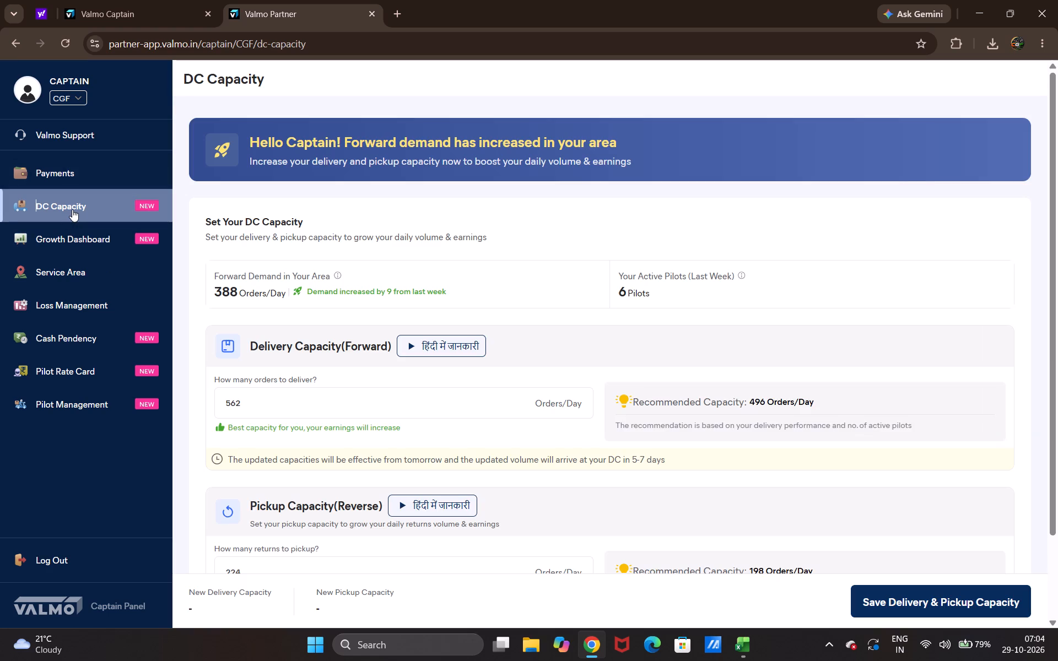
pyautogui.click(91, 339)
pyautogui.click(79, 296)
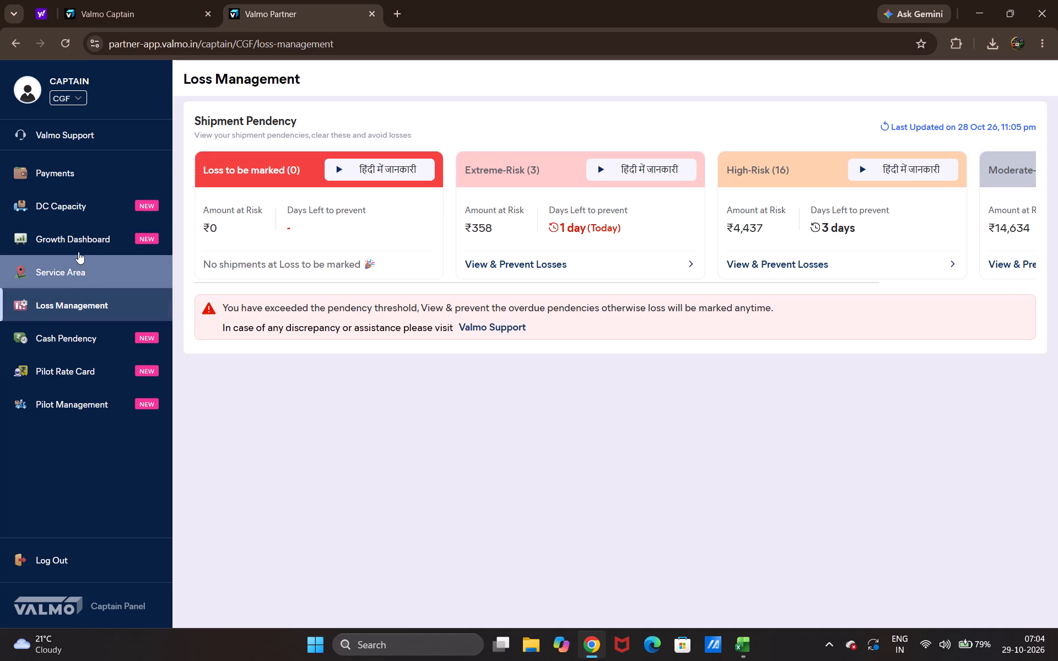
pyautogui.click(78, 344)
# Examine the Growth Dashboard metrics and the day-by-day Day-0 Attempts breakdown against its target.
pyautogui.click(94, 251)
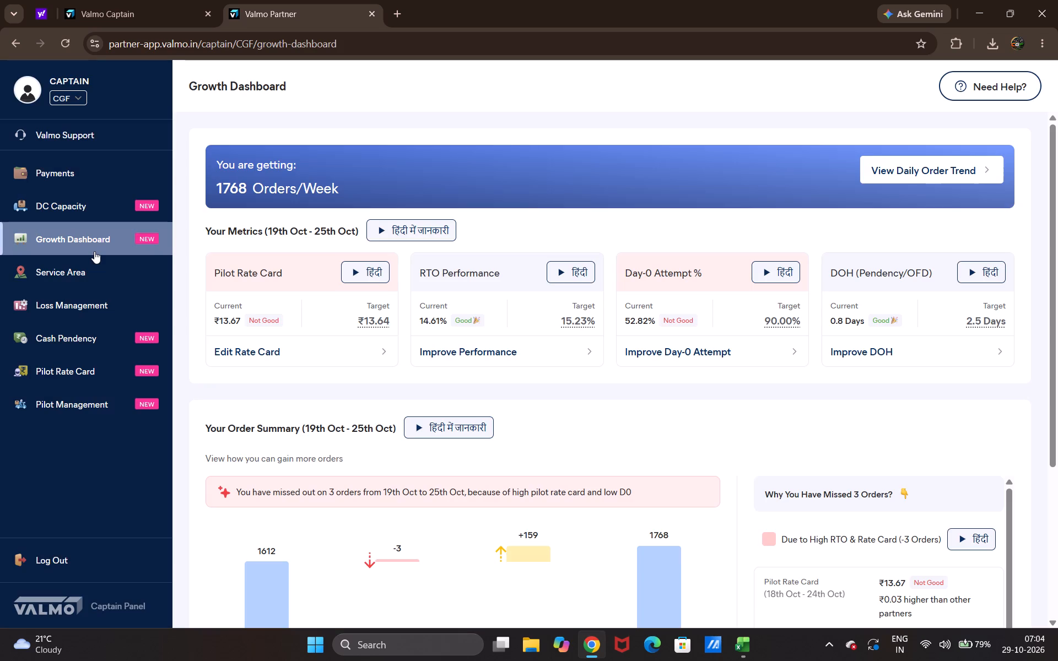
pyautogui.scroll(-2, 153, 265)
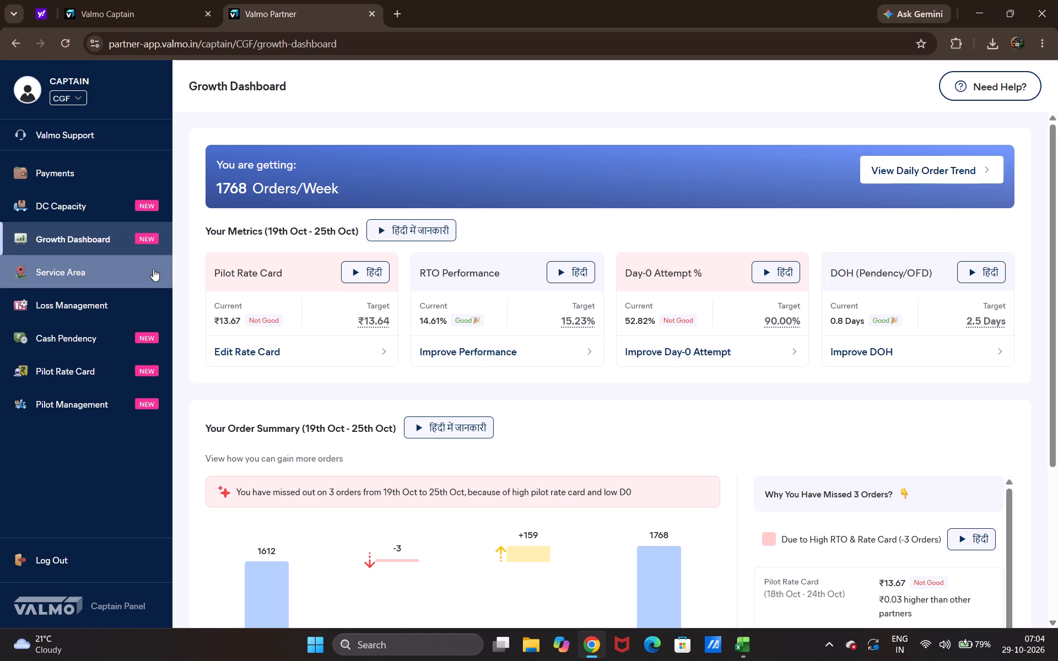
pyautogui.scroll(-1, 153, 269)
pyautogui.click(691, 366)
pyautogui.click(695, 356)
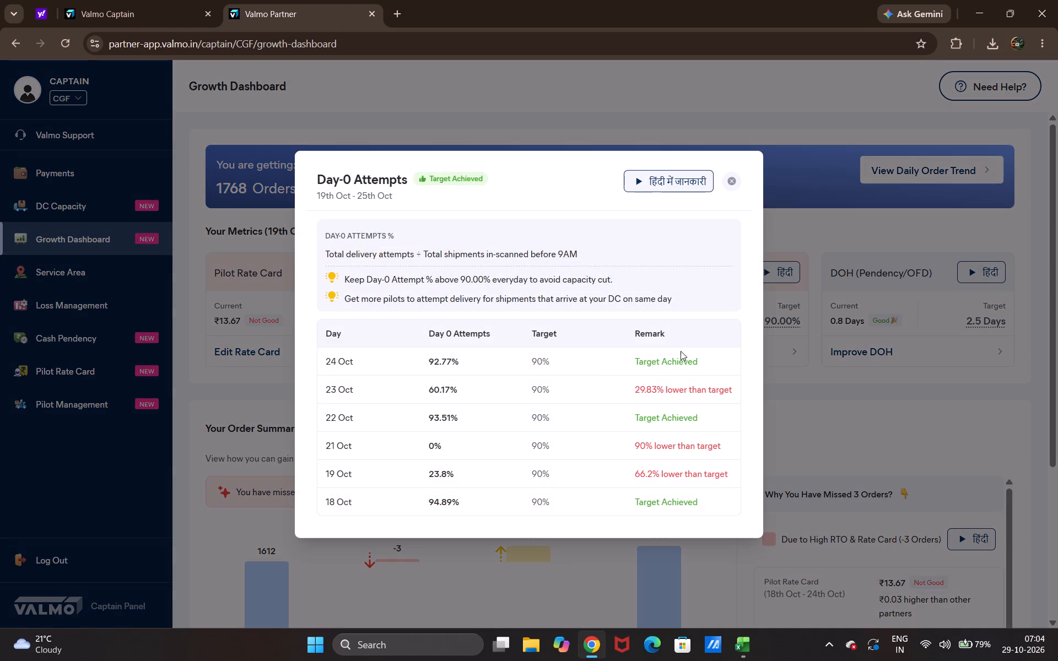
pyautogui.scroll(-1, 603, 368)
pyautogui.scroll(-2, 636, 472)
pyautogui.scroll(5, 636, 472)
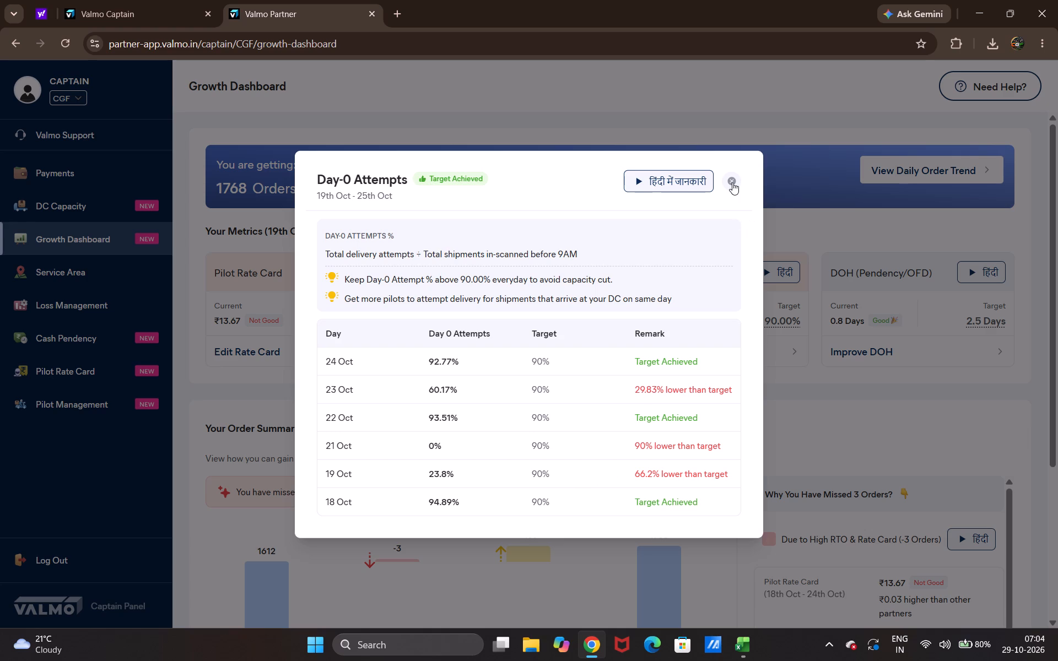
pyautogui.click(732, 182)
# Examine the dashboard's weekly order summary chart and the daily order manifestation trend.
pyautogui.scroll(-2, 484, 311)
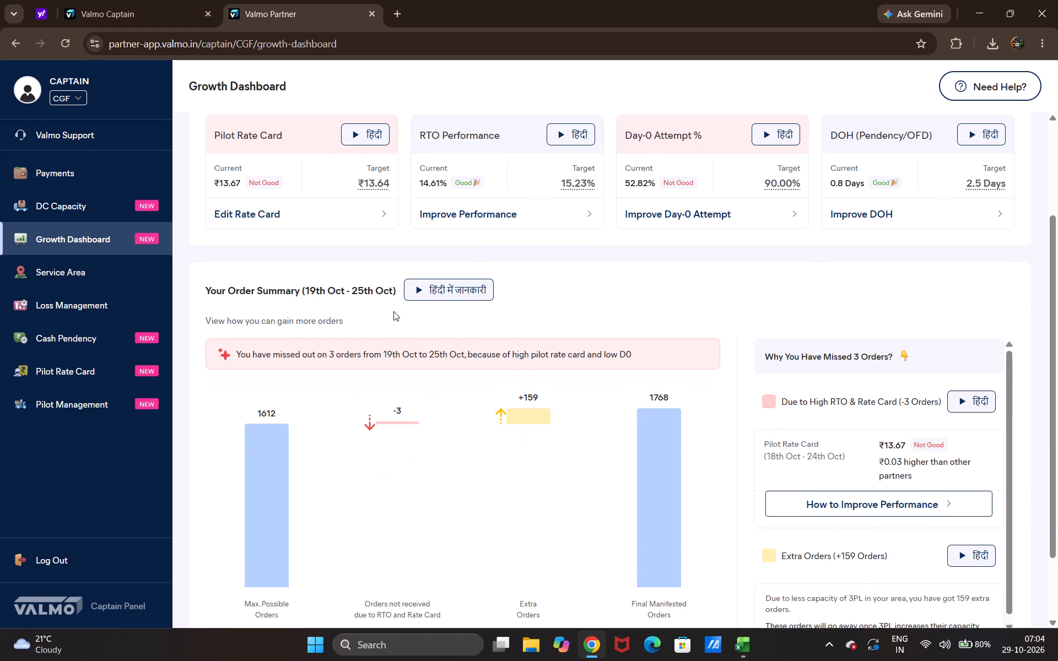
pyautogui.scroll(-1, 675, 438)
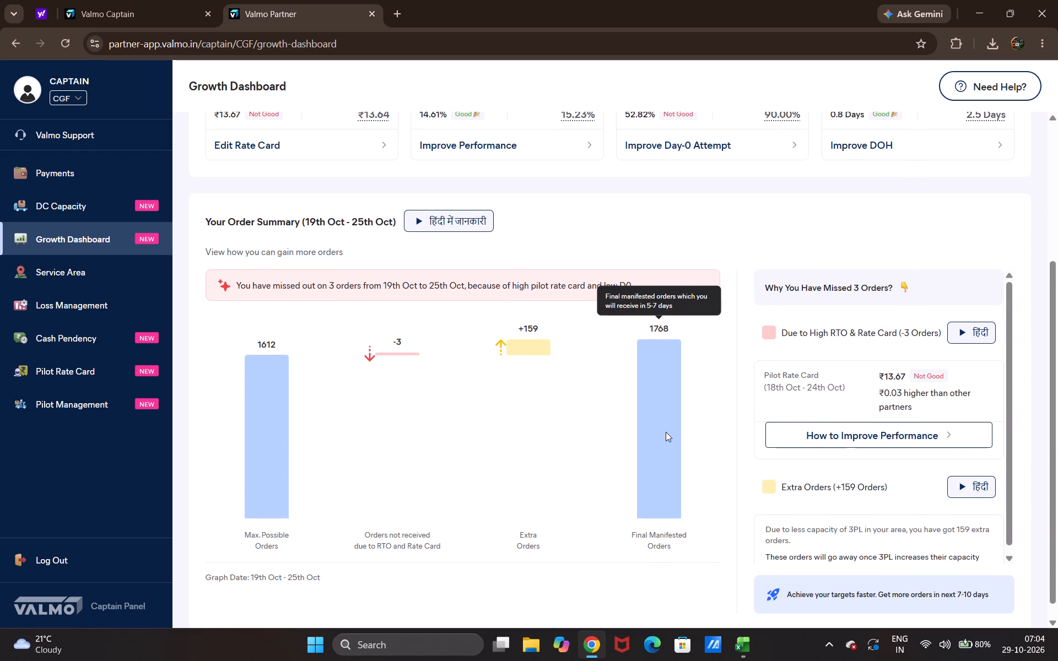
pyautogui.scroll(-3, 689, 444)
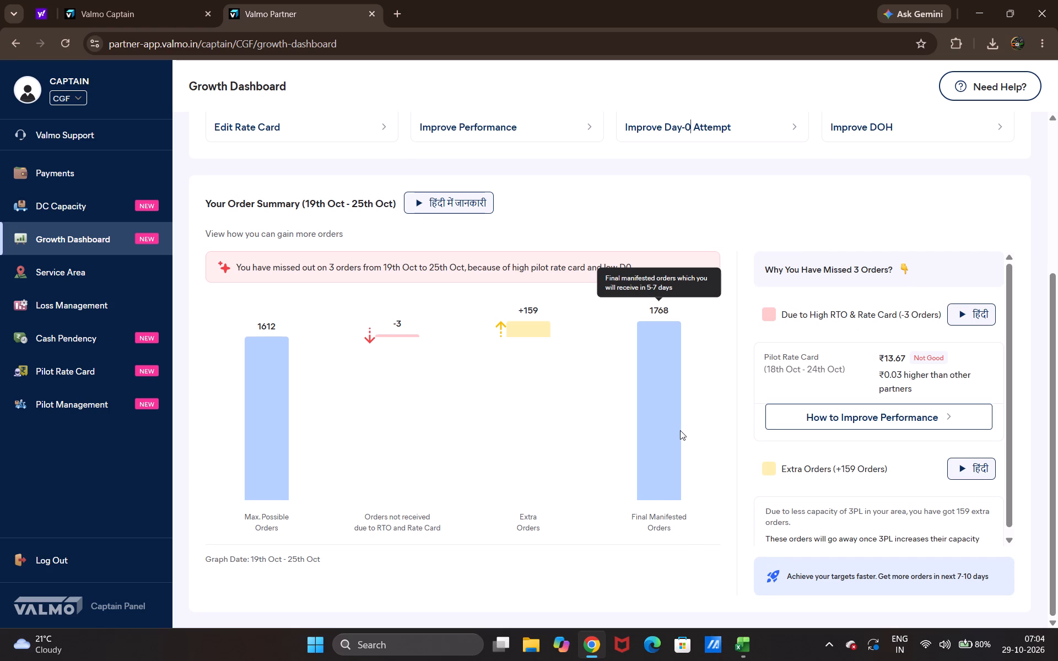
pyautogui.click(918, 575)
pyautogui.scroll(6, 762, 432)
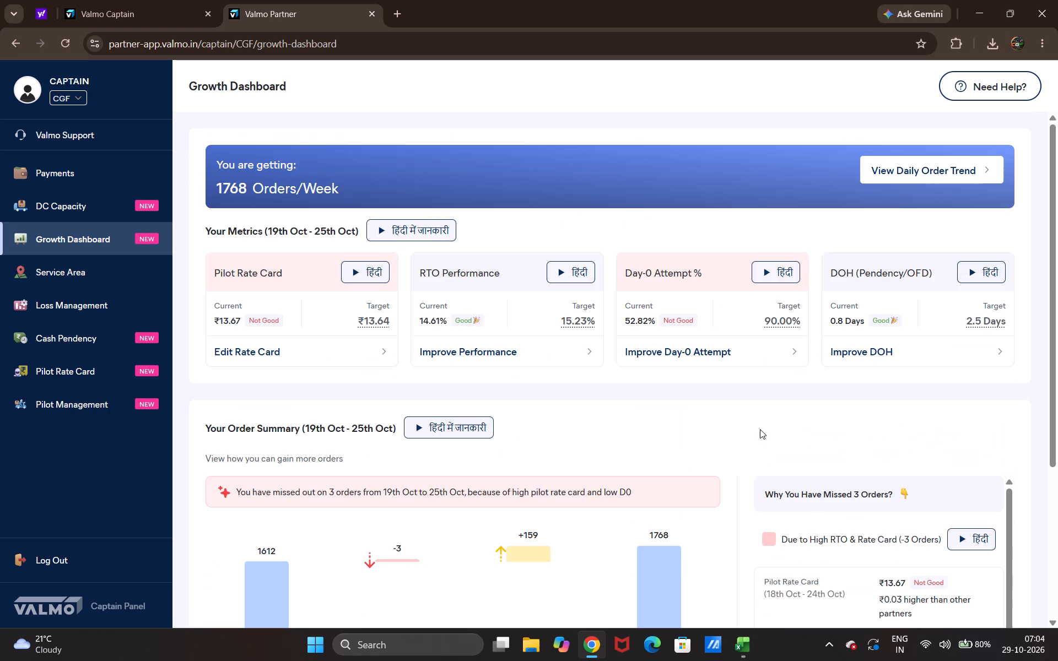
pyautogui.click(919, 182)
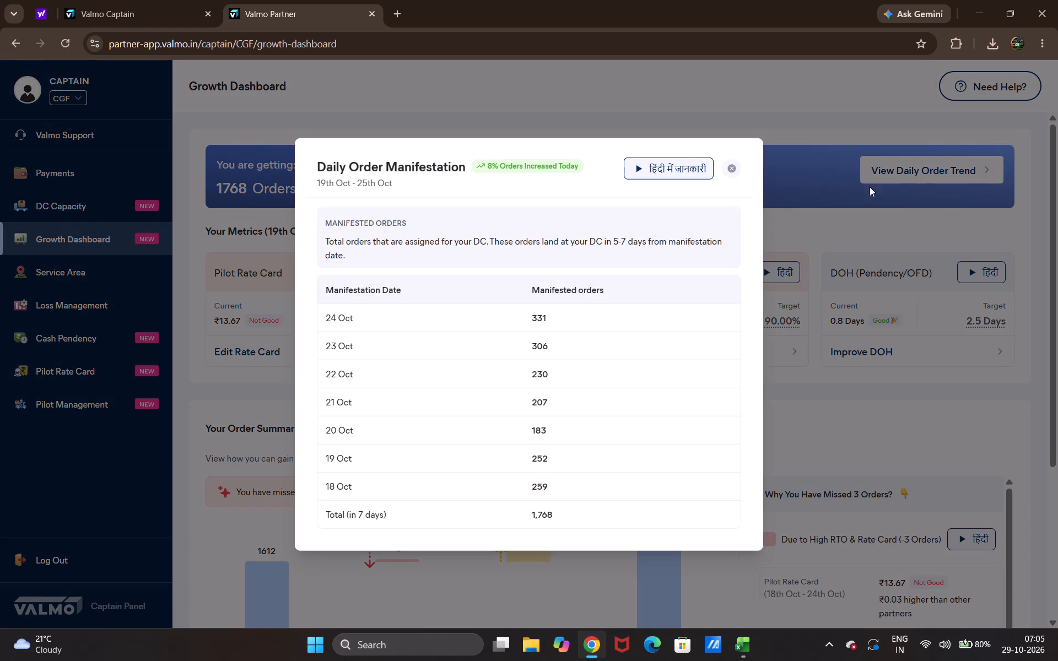
pyautogui.click(731, 171)
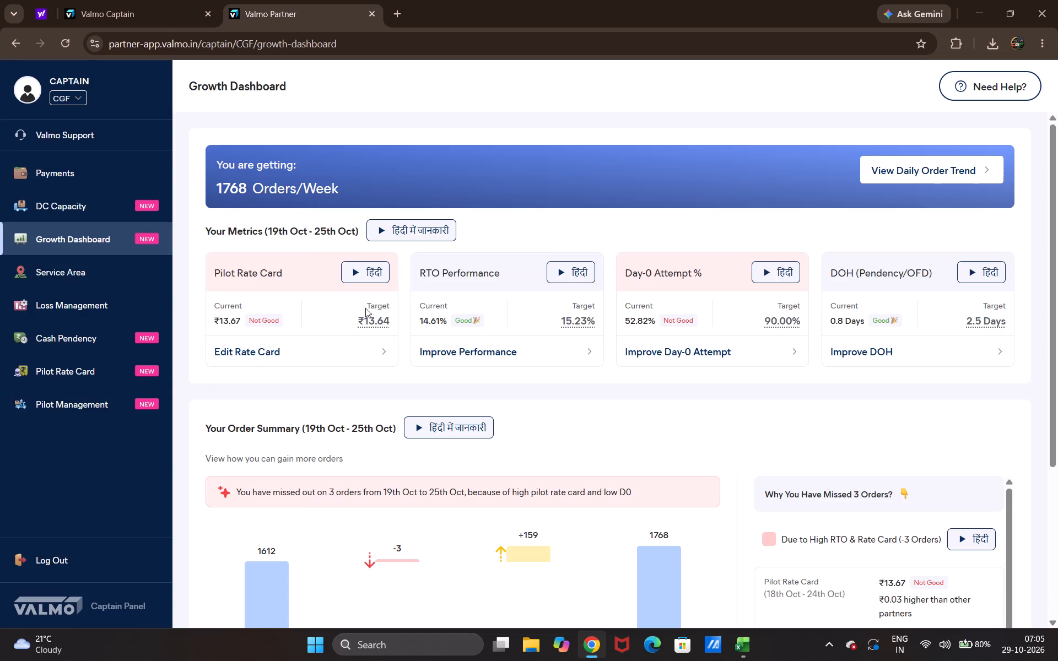
# View the CGF service area on the full map with its details pane collapsed.
pyautogui.click(47, 264)
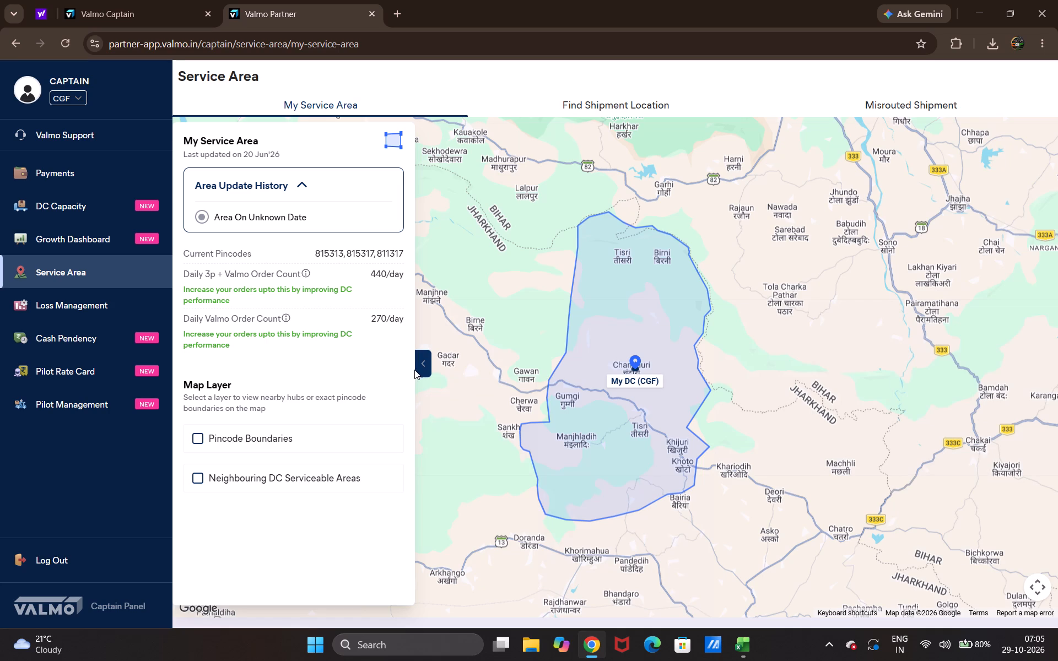
pyautogui.click(424, 362)
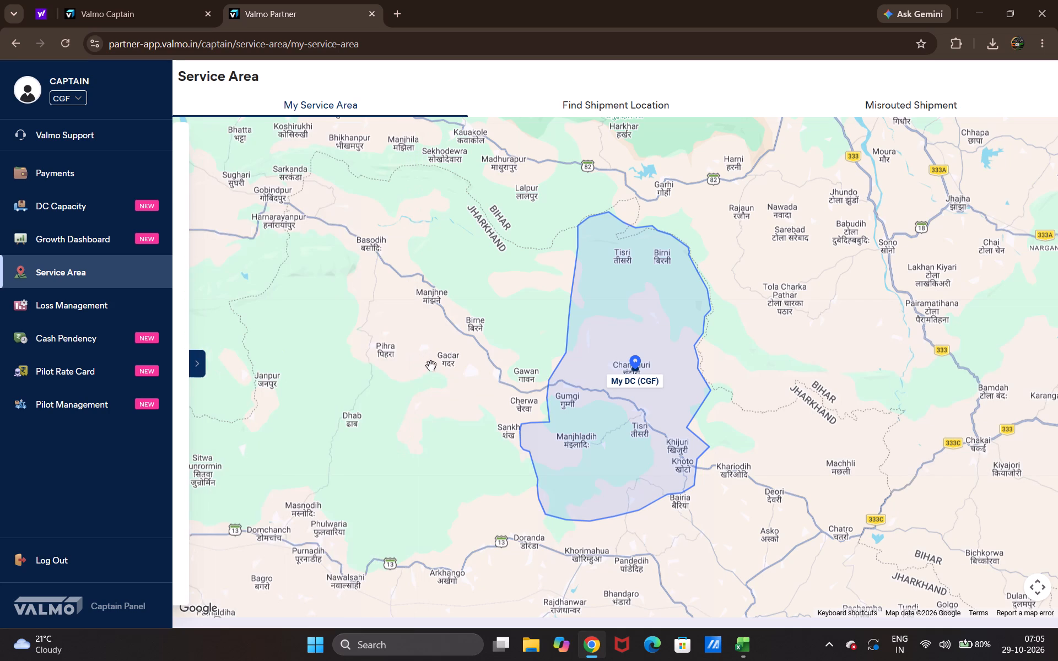
# Minimize the browser and the pending-RTO waybill workbook to clear the desktop.
pyautogui.click(989, 13)
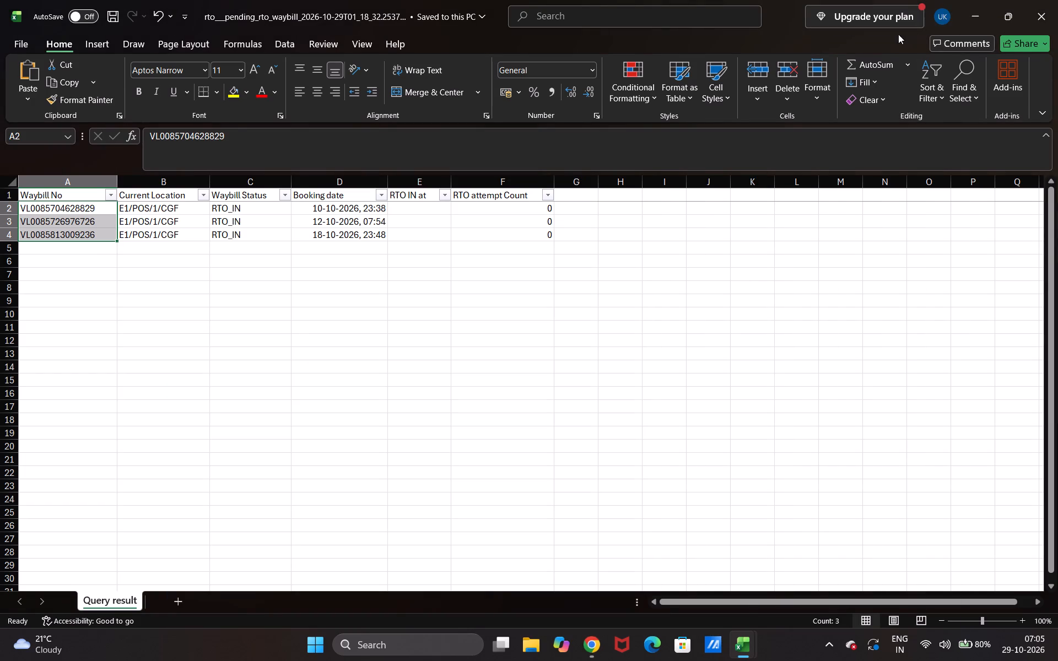
pyautogui.click(971, 7)
pyautogui.click(971, 7)
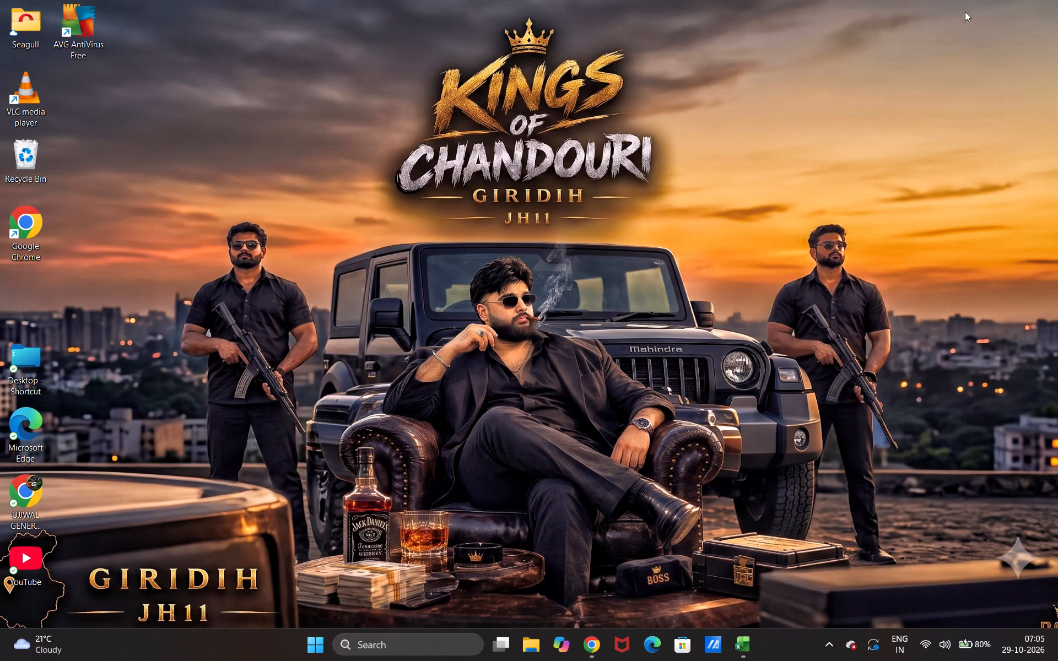
# Back in the Valmo console in Chrome, review the Manage Reverse Pickup list, and minimize the browser.
pyautogui.click(601, 645)
pyautogui.click(141, 17)
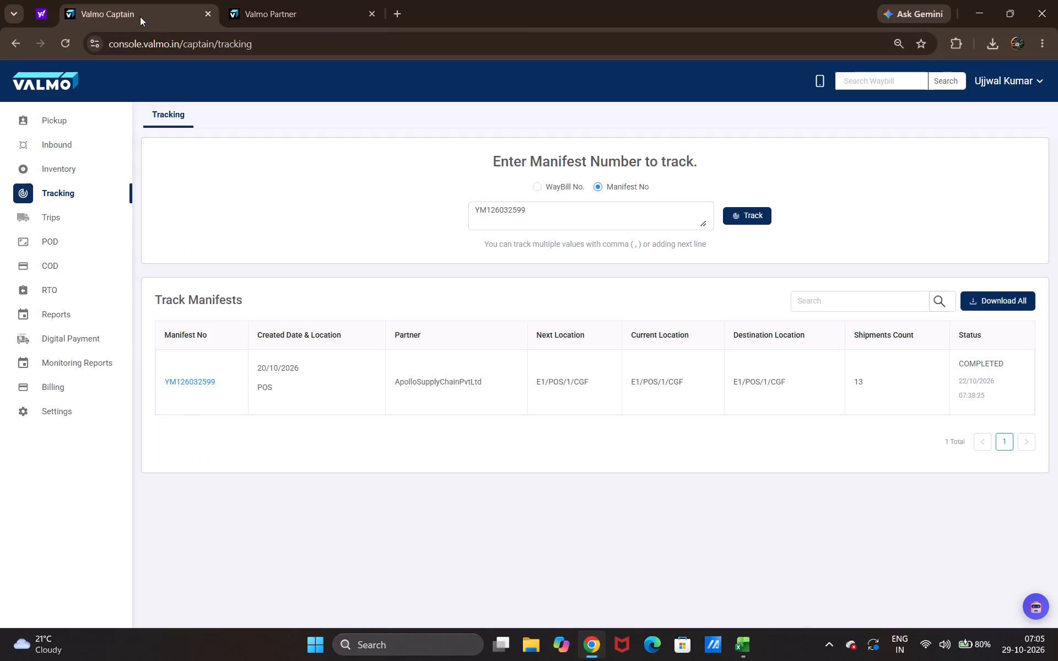
pyautogui.click(50, 113)
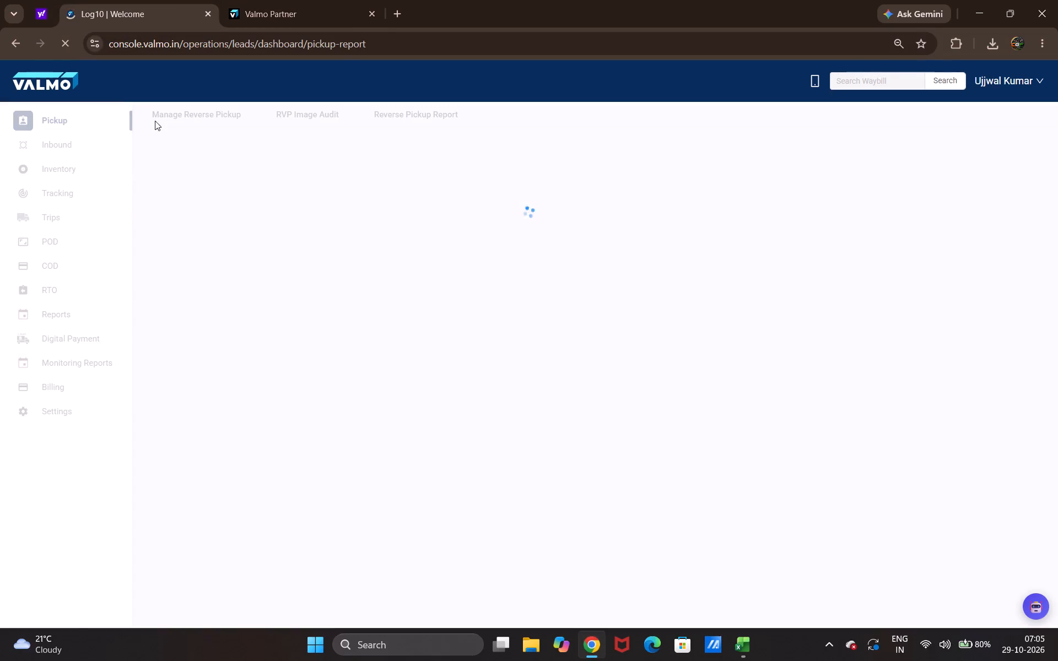
pyautogui.click(158, 118)
pyautogui.scroll(-2, 527, 291)
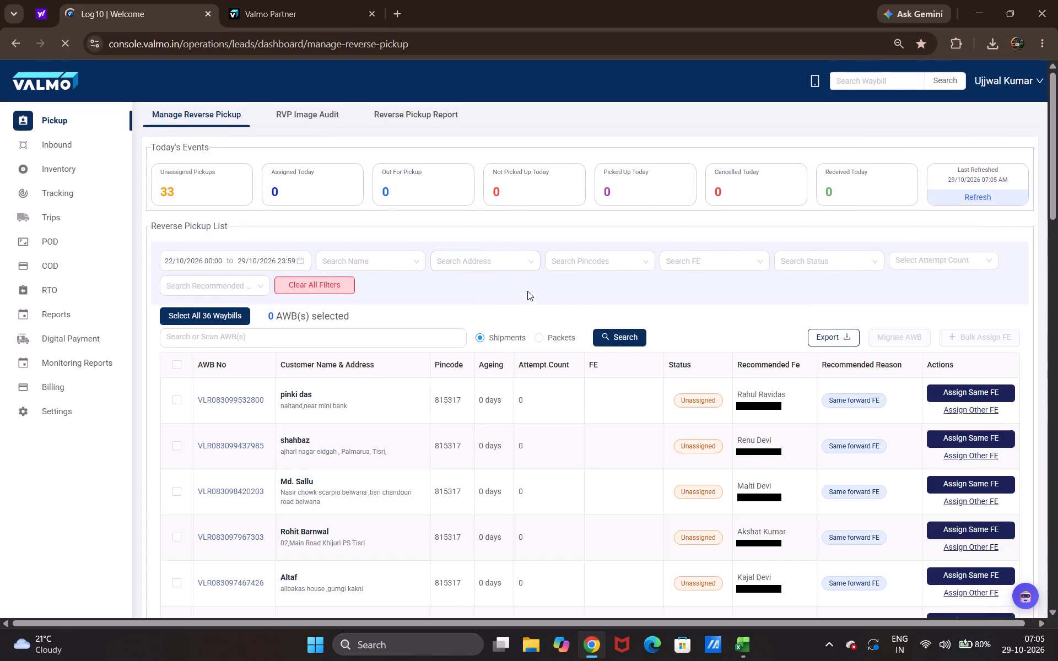
pyautogui.scroll(-2, 527, 291)
pyautogui.scroll(6, 526, 290)
pyautogui.click(994, 5)
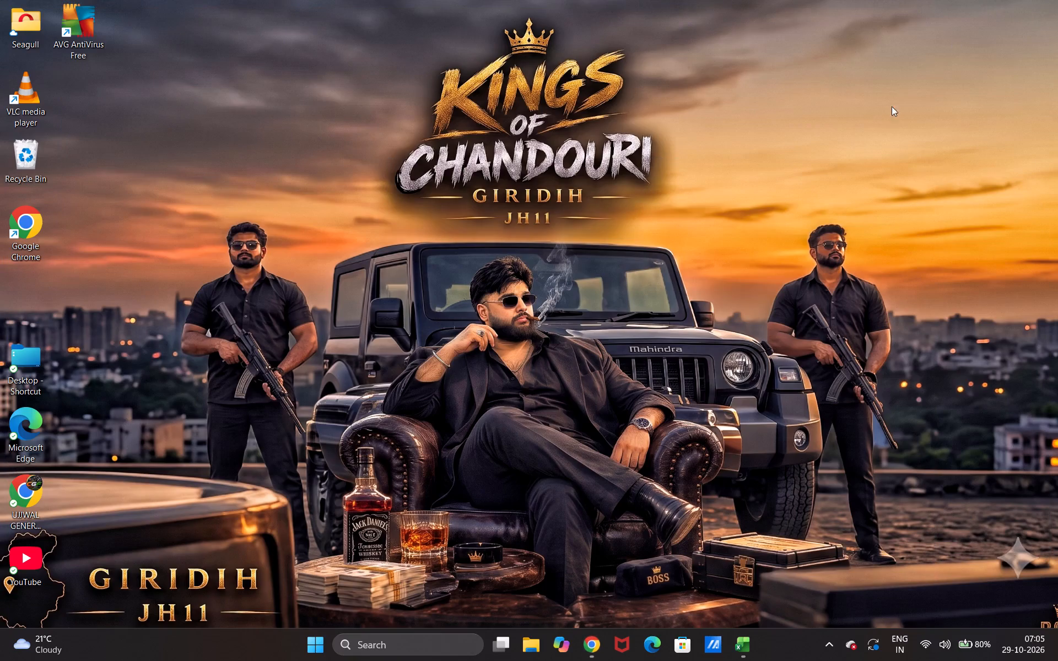